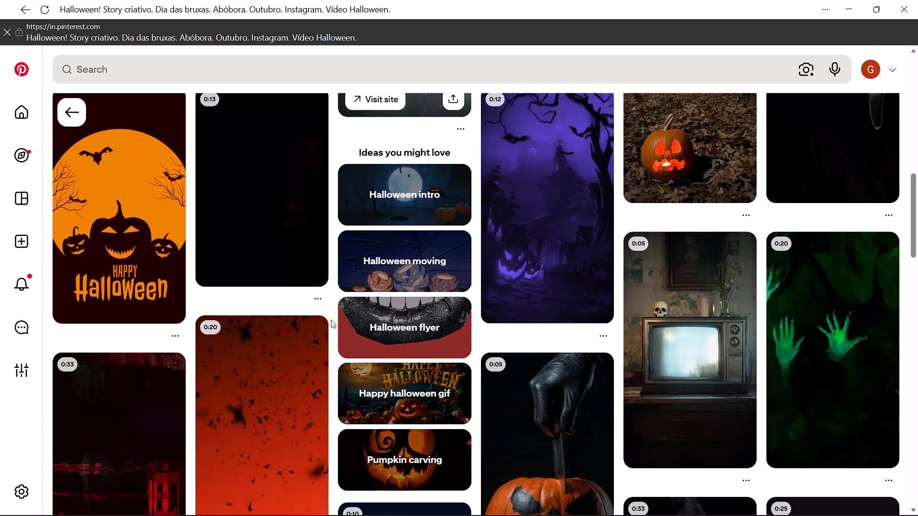
Find the Happy Halloween video pin with the glowing red jack-o'-lantern face and copy its share link.
scroll(253, 389, down, 3)
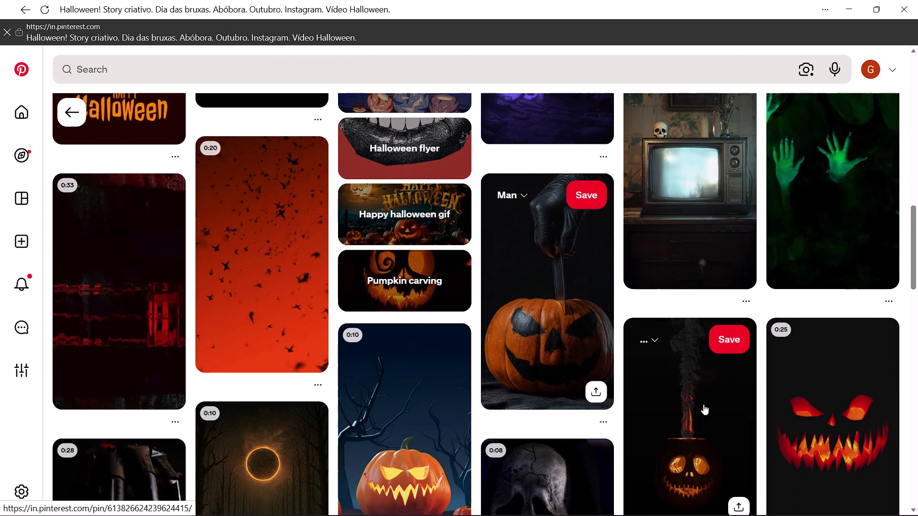
scroll(700, 402, down, 2)
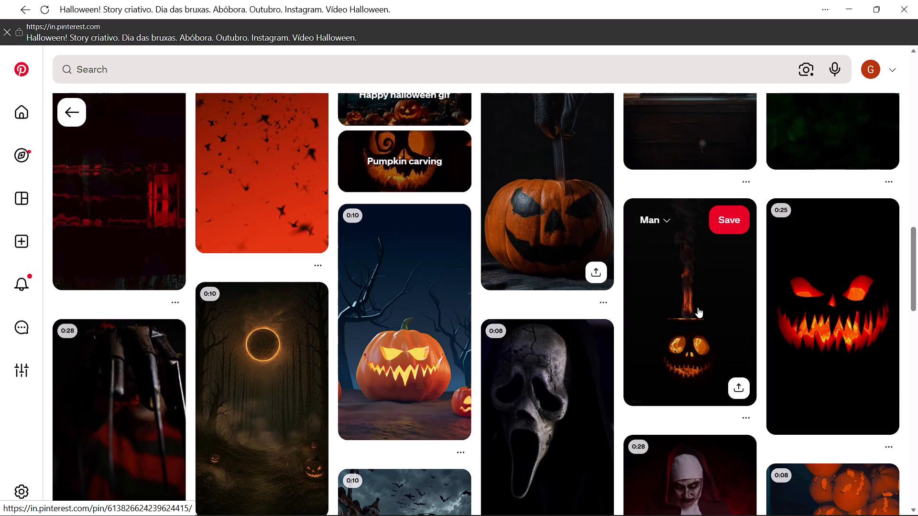
click(850, 332)
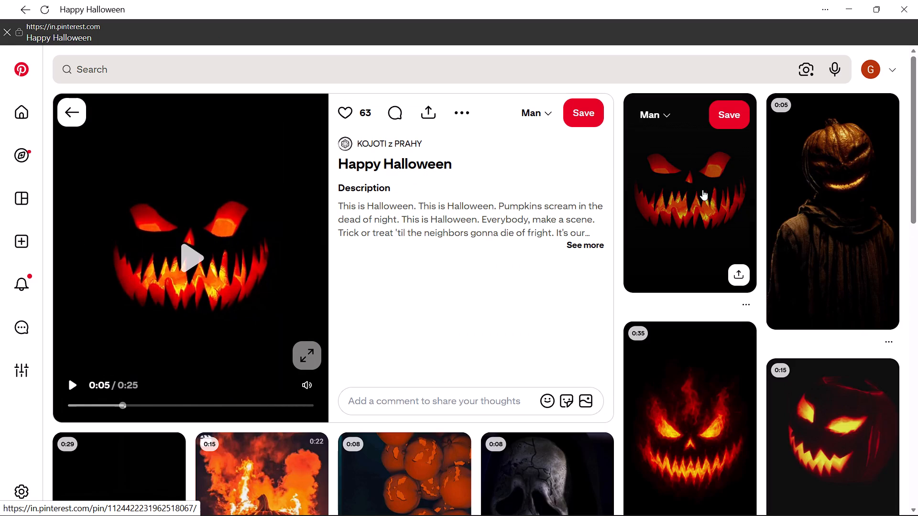
click(186, 263)
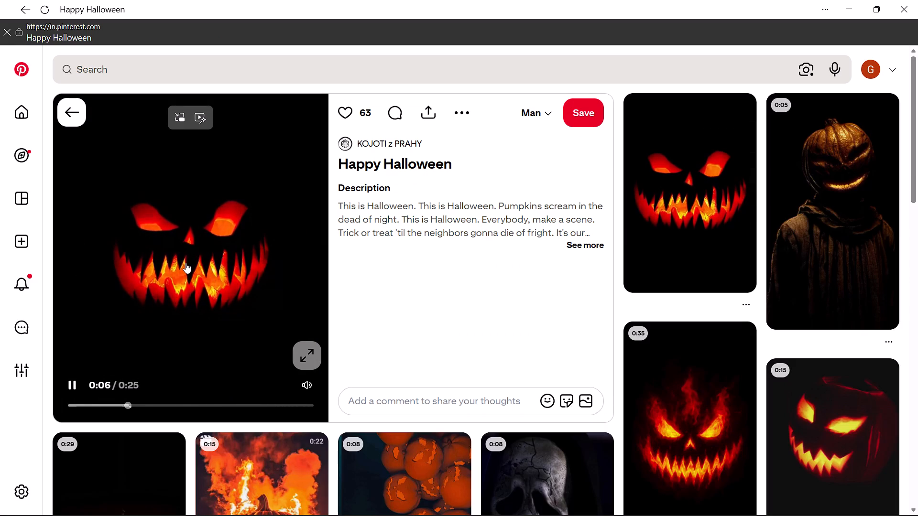
click(424, 118)
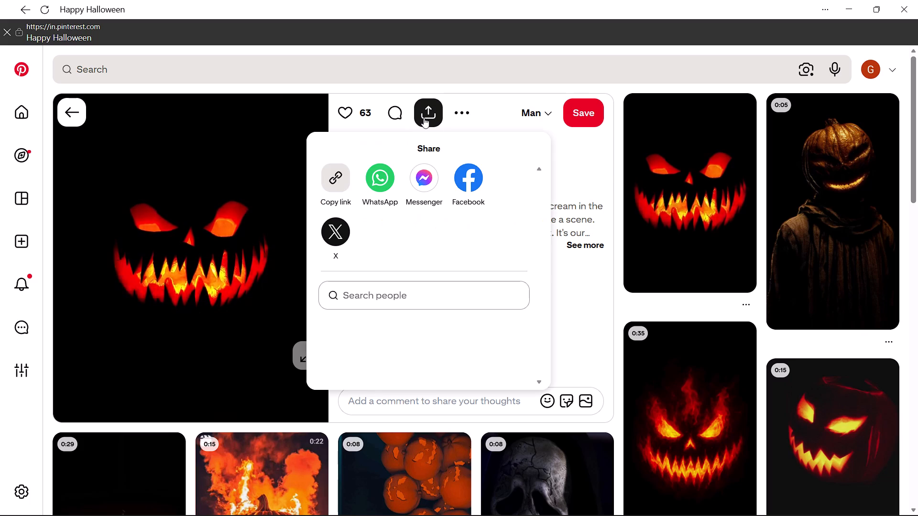
click(325, 177)
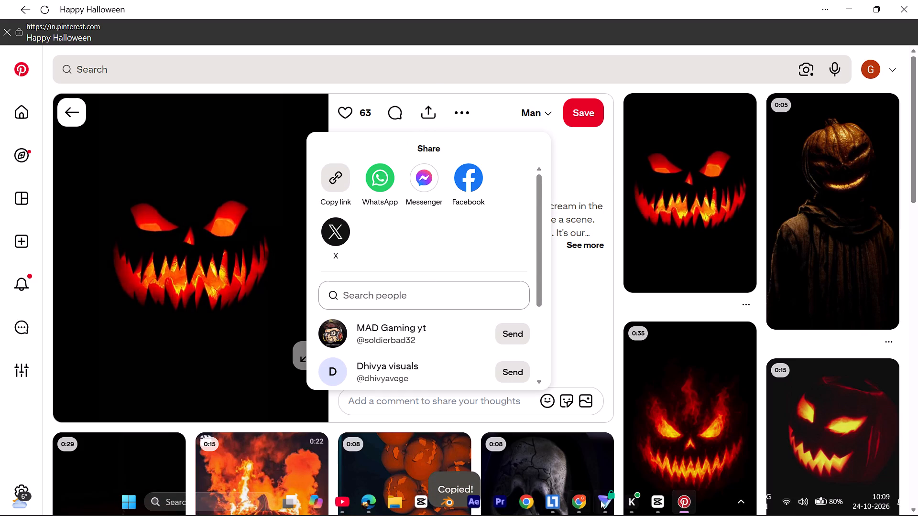
Switch to Chrome, search for "pinterest video downloader" in a new tab and open the KlickPin site.
click(585, 503)
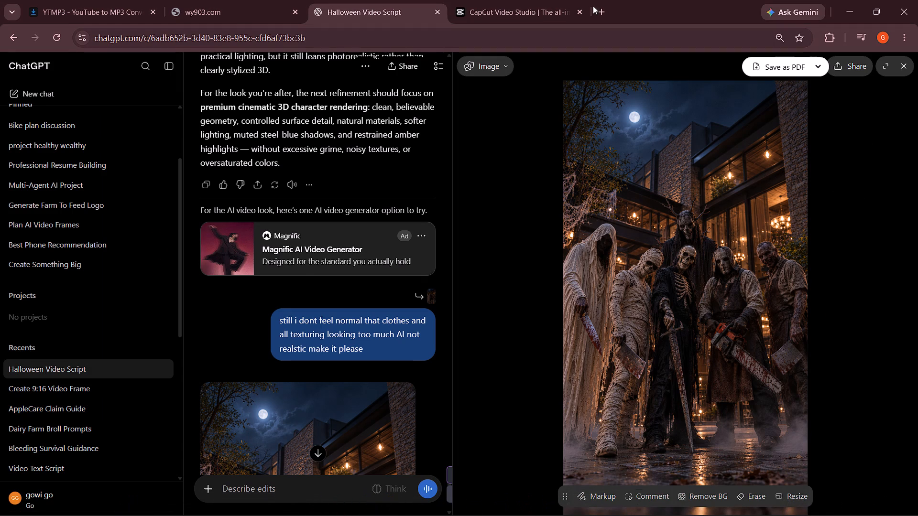
click(602, 9)
text(pi)
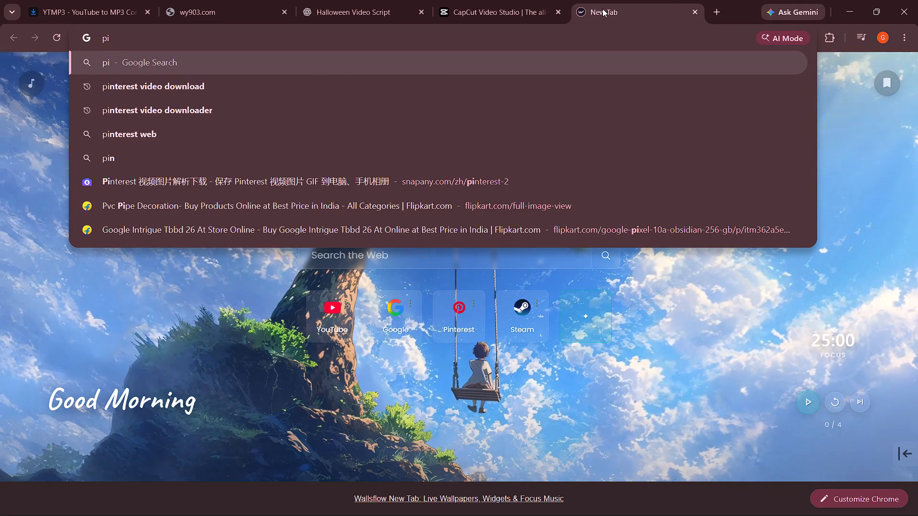
text(ntresr)
key(BackSpace)
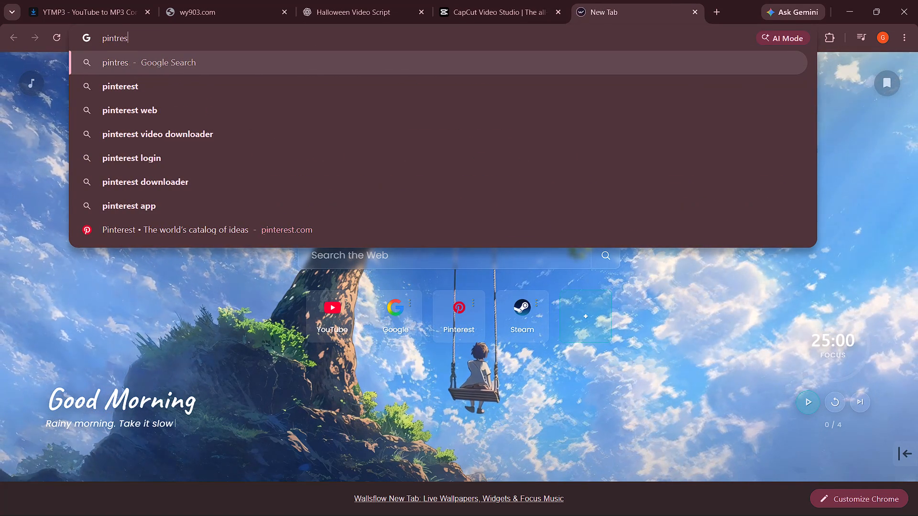
text(t video)
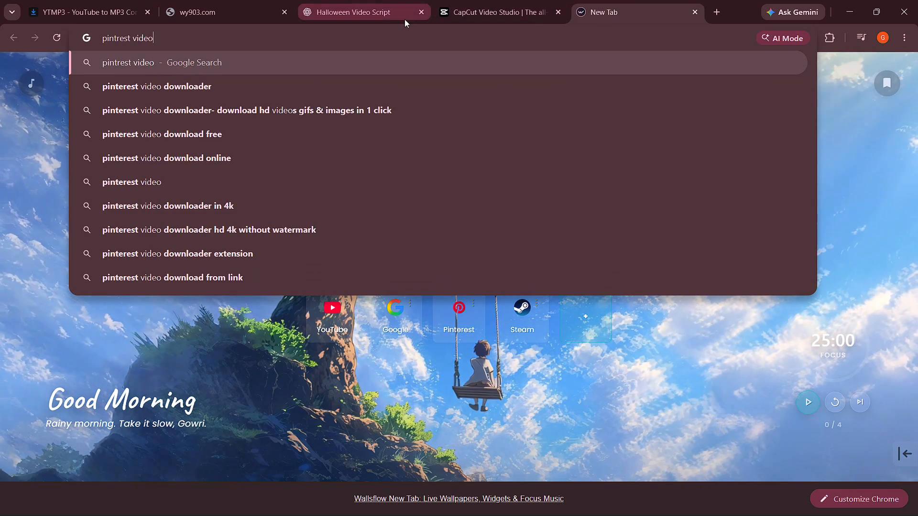
click(289, 91)
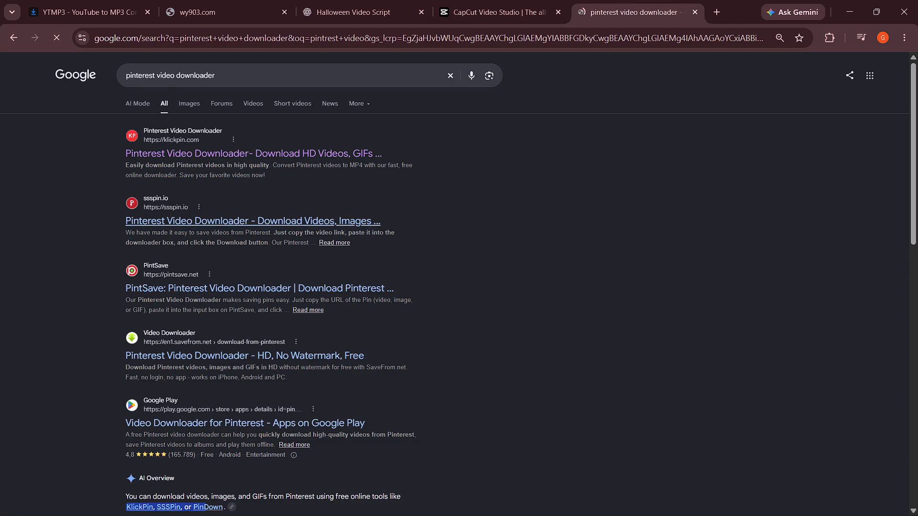
click(238, 158)
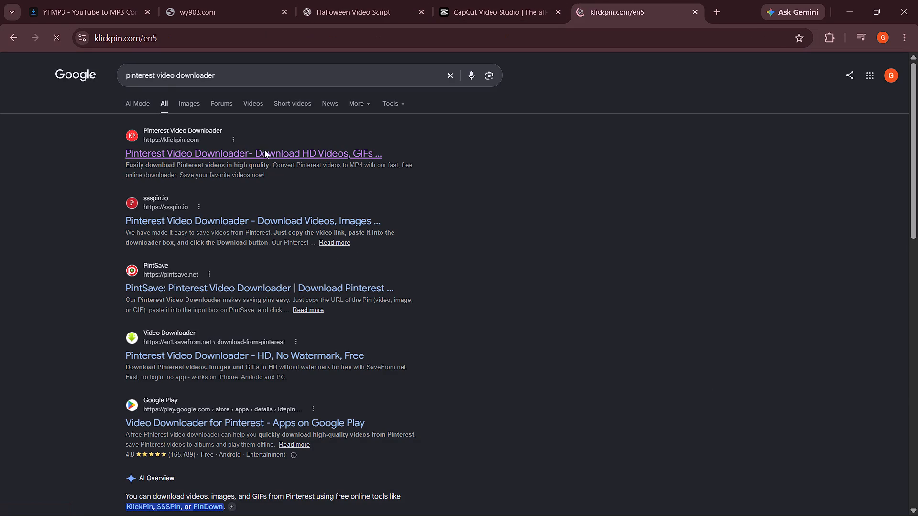
Submit the copied pin link on KlickPin and download the jack-o'-lantern video.
key(ctrl+v)
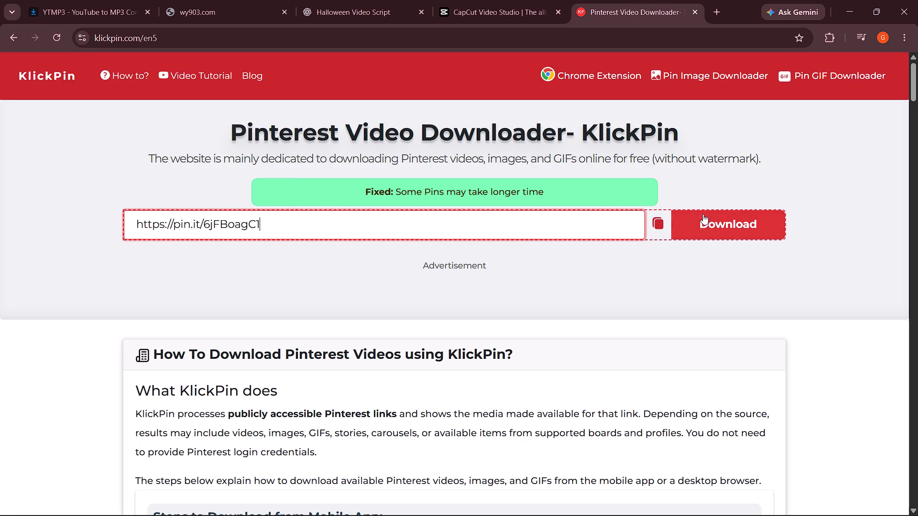
click(703, 216)
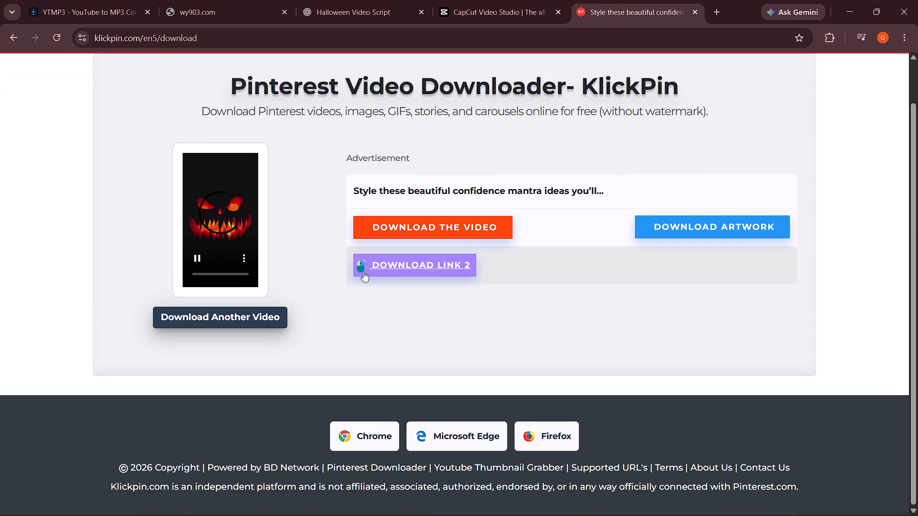
click(240, 258)
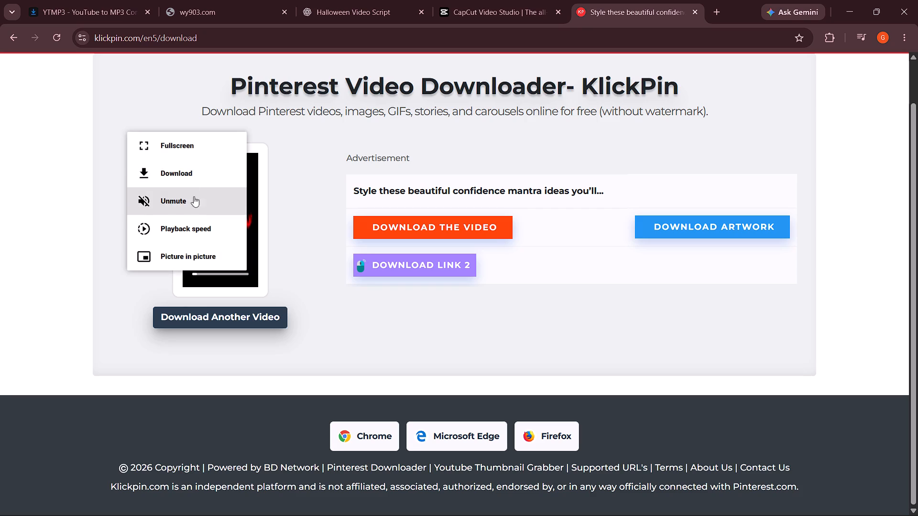
click(190, 171)
click(220, 211)
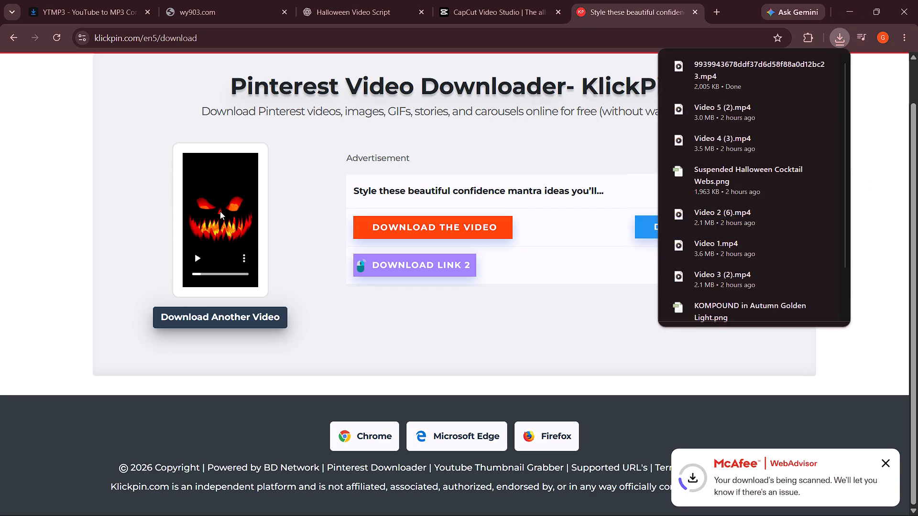
Switch to CapCut and import the downloaded jack-o'-lantern video from Downloads into the project media.
click(844, 0)
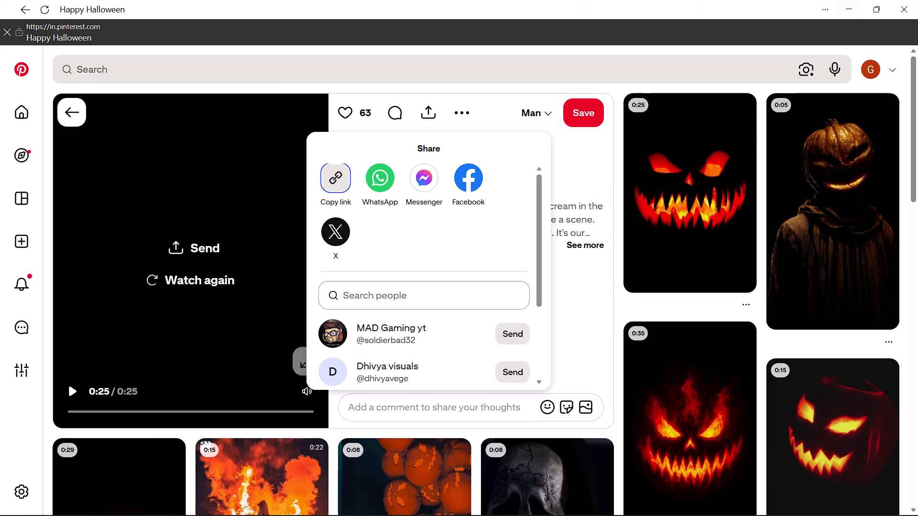
click(652, 509)
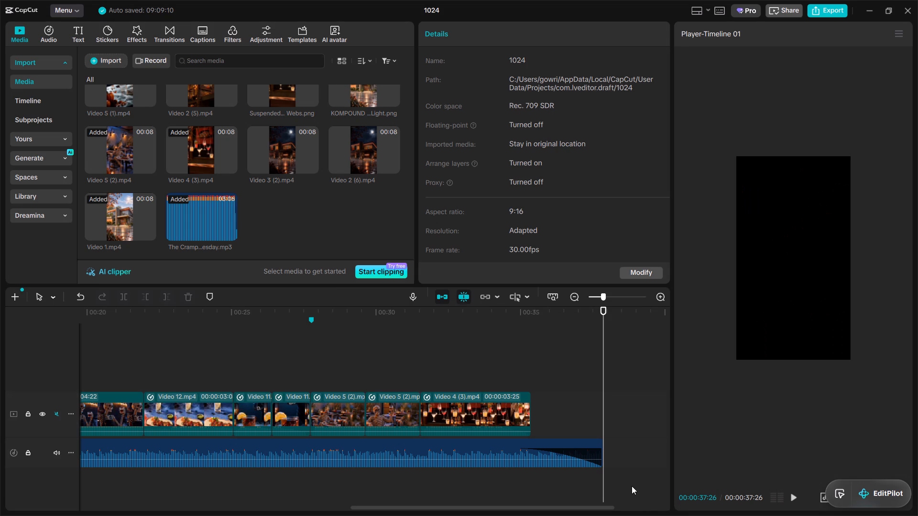
click(493, 358)
drag(493, 358, 623, 371)
click(98, 59)
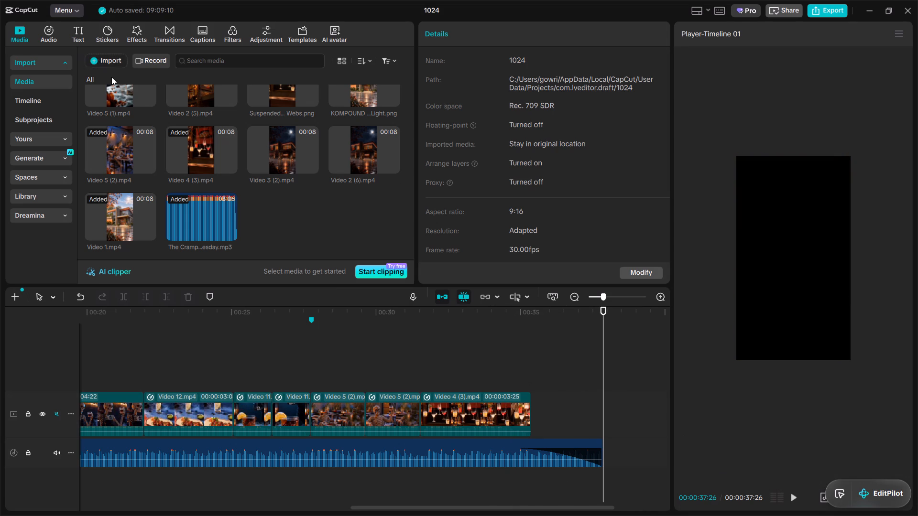
click(116, 83)
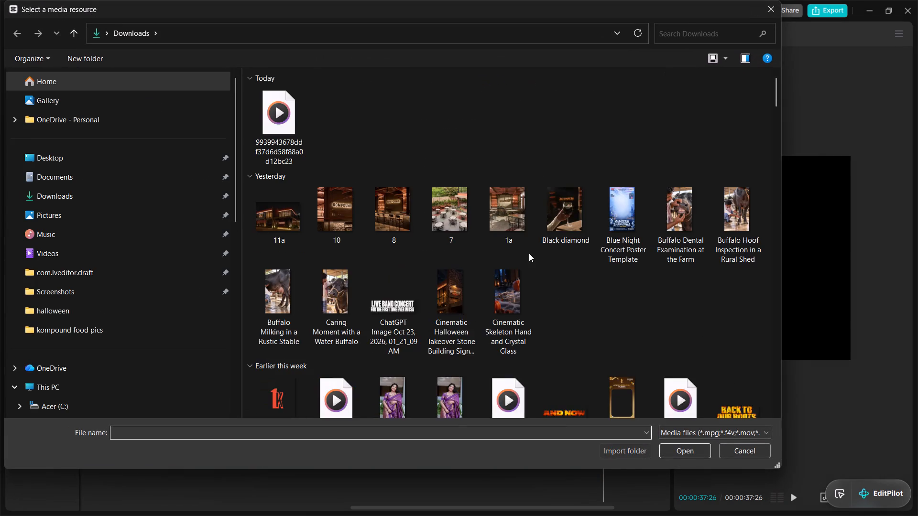
double_click(287, 131)
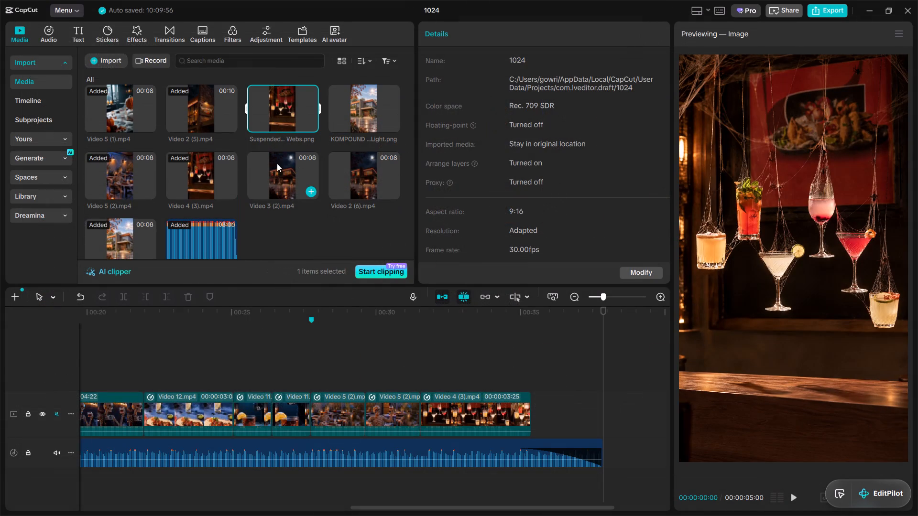
click(113, 65)
click(135, 84)
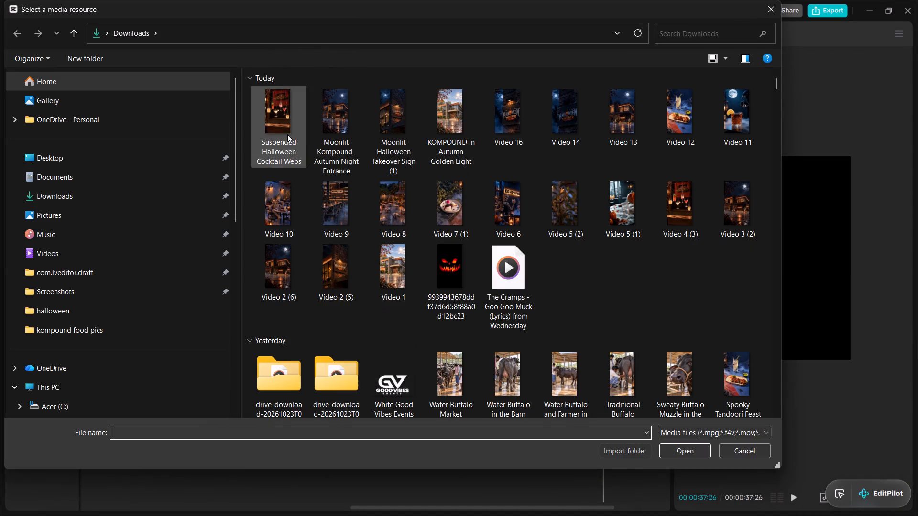
double_click(424, 268)
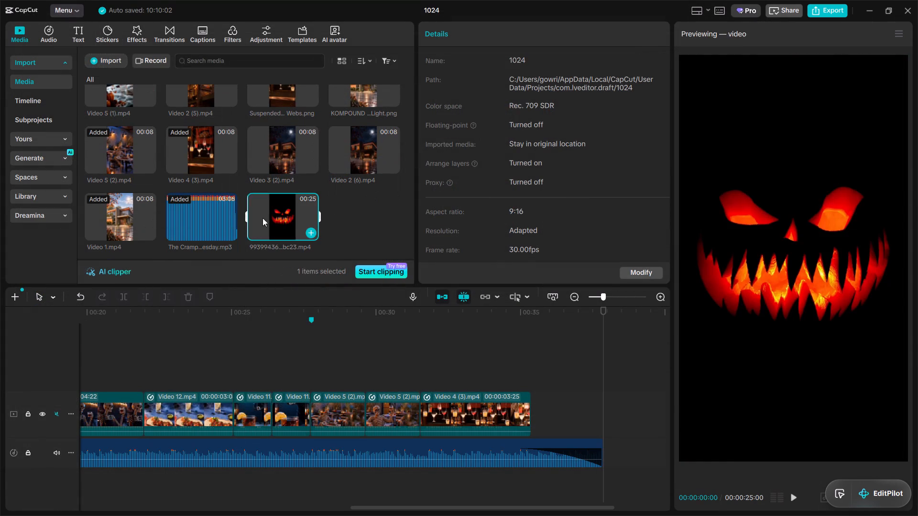
Place the jack-o'-lantern video on the main track directly after the last Video 4 (3).mp4 clip.
drag(276, 216, 534, 408)
click(520, 370)
drag(520, 370, 534, 371)
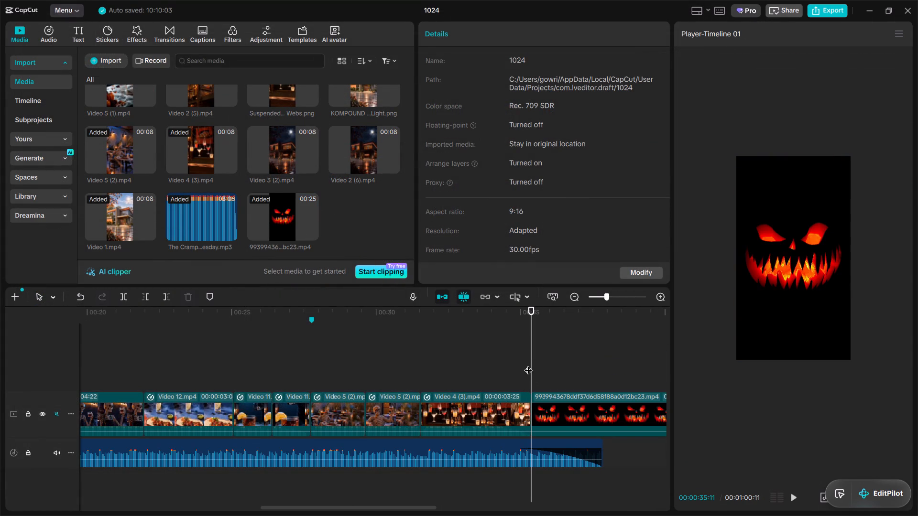
Play the timeline from about 00:30 and add a marker there.
click(390, 351)
key(space)
text(m)
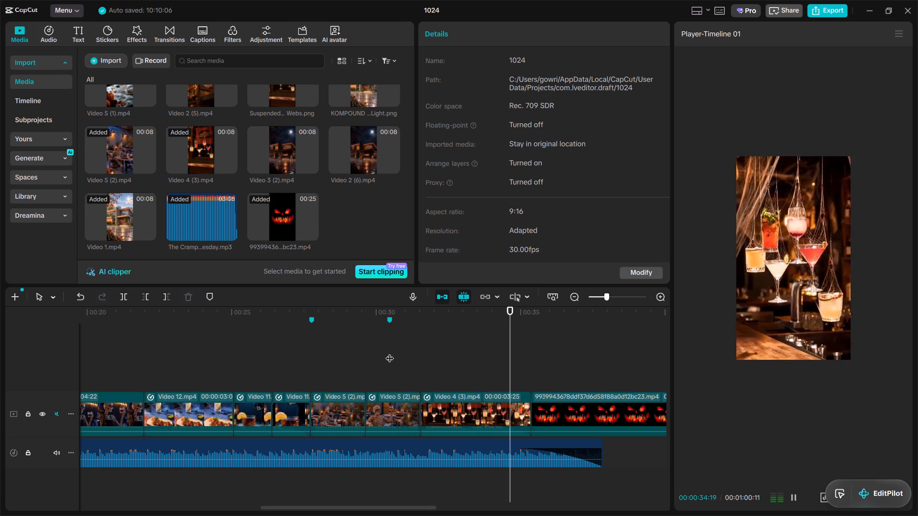
Select the jack-o'-lantern clip and check its frame near 00:37:12 in the full-screen preview.
click(569, 365)
drag(569, 365, 590, 376)
click(590, 402)
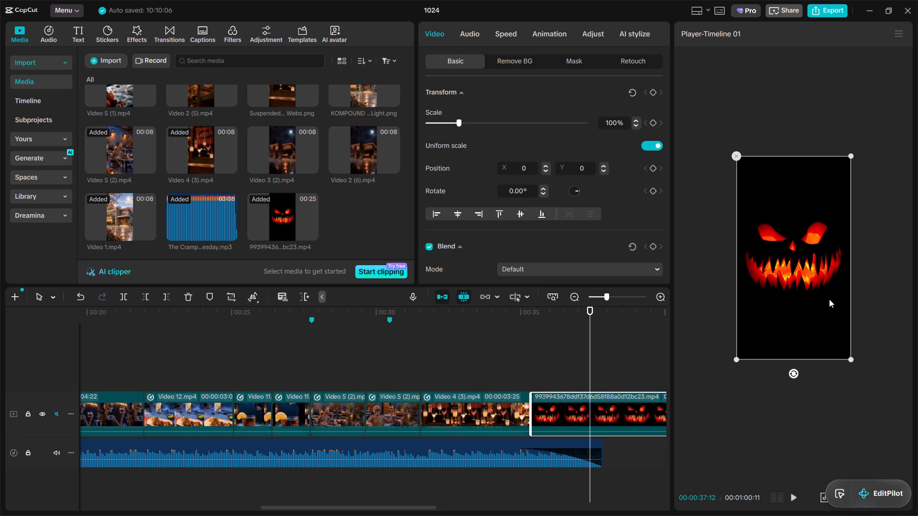
drag(884, 491, 535, 0)
click(902, 496)
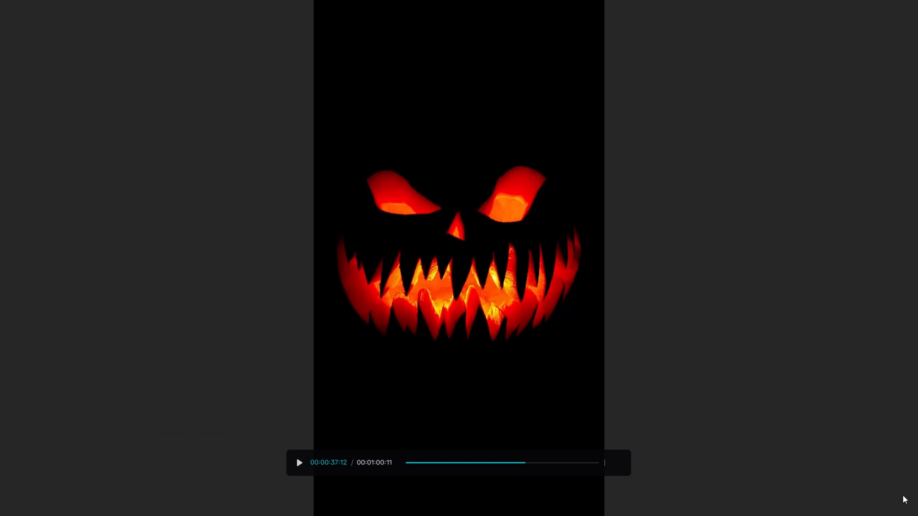
key(Escape)
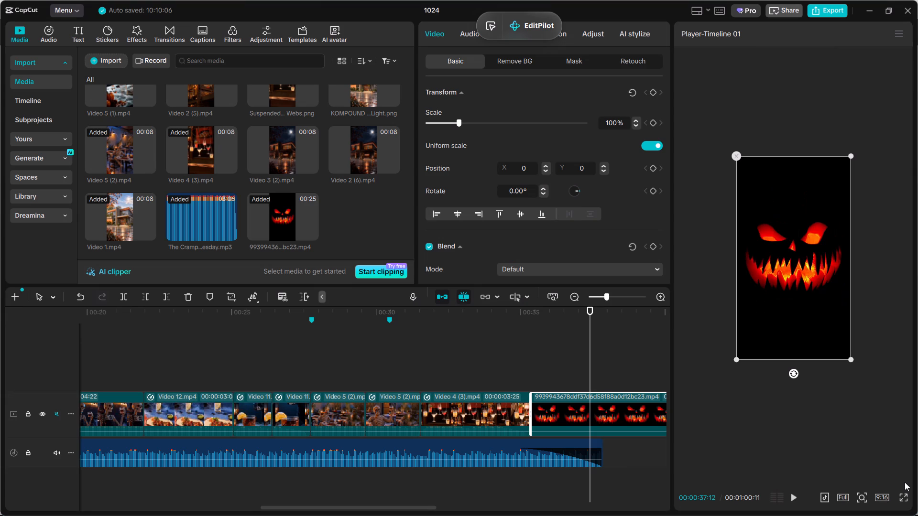
Trim off the part of the jack-o'-lantern clip that runs past the end of the music at 00:37:26.
drag(590, 376, 609, 382)
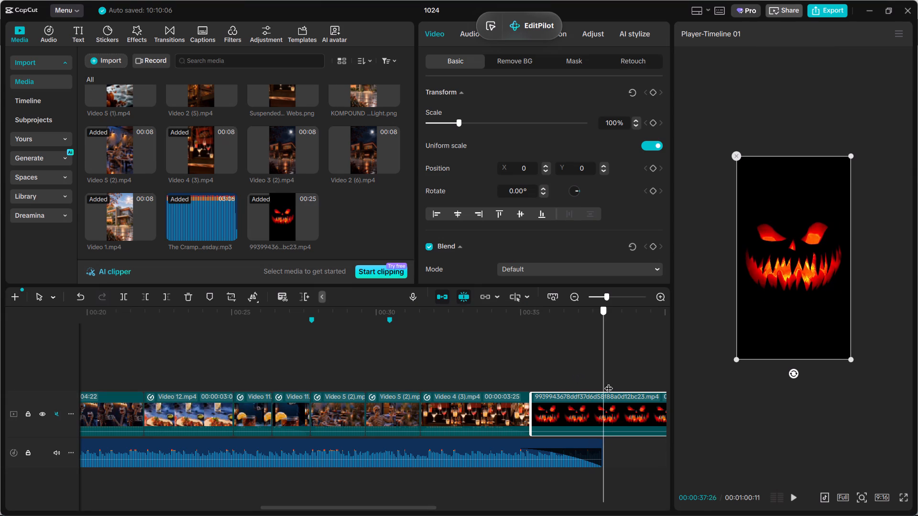
drag(609, 382, 55, 461)
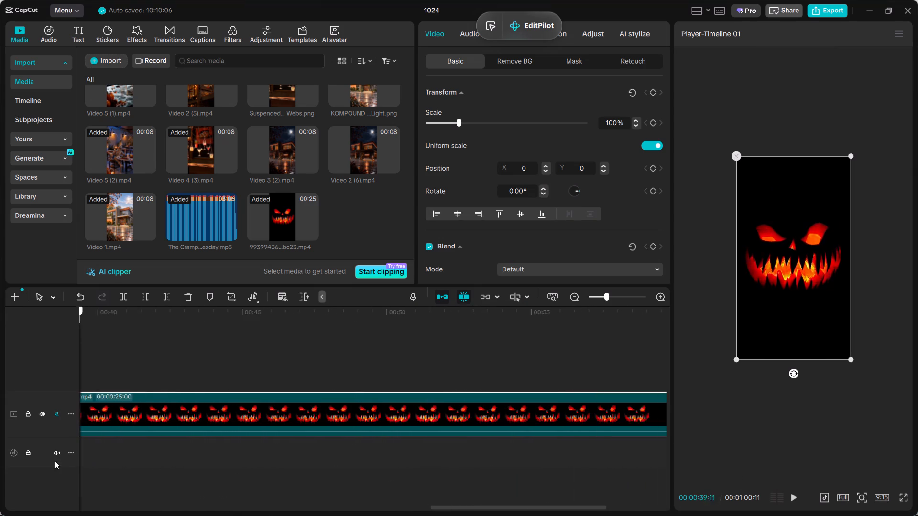
drag(55, 461, 162, 445)
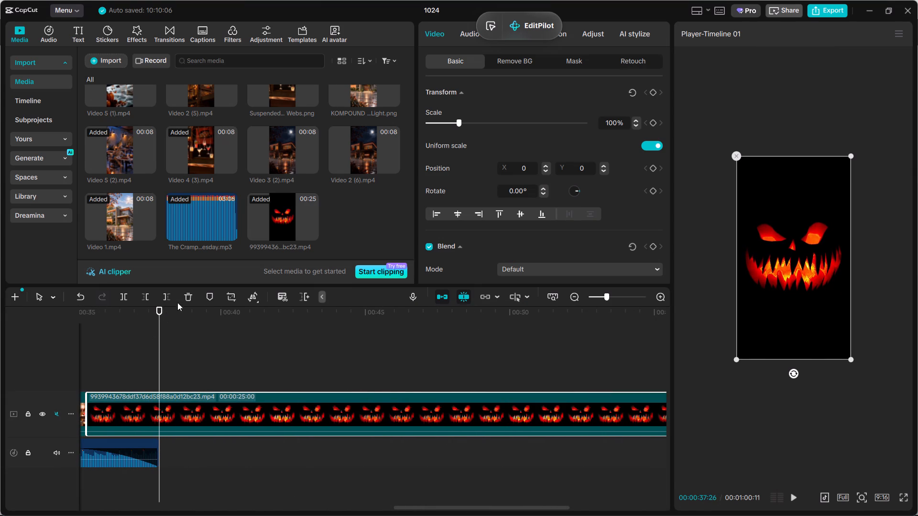
click(172, 299)
Extend the end of the jack-o'-lantern clip slightly beyond the music, to 00:38:18.
drag(490, 416, 499, 419)
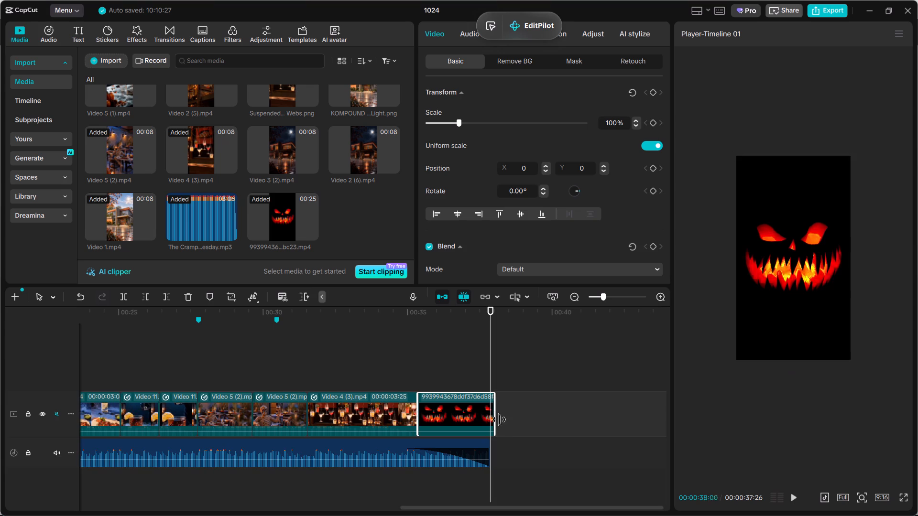
drag(499, 419, 509, 424)
Apply the Fade Out exit animation to the jack-o'-lantern clip with a duration of 0.8 s.
drag(529, 31, 343, 13)
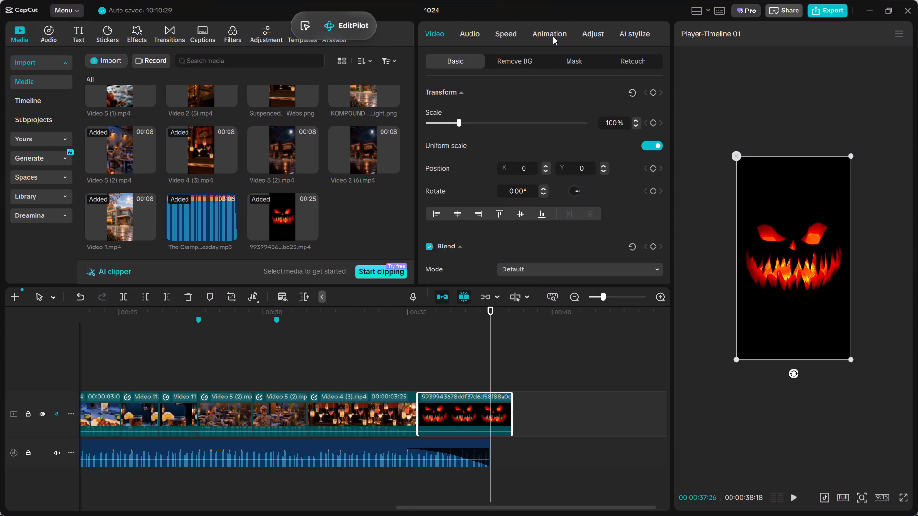
click(553, 36)
click(545, 66)
click(647, 143)
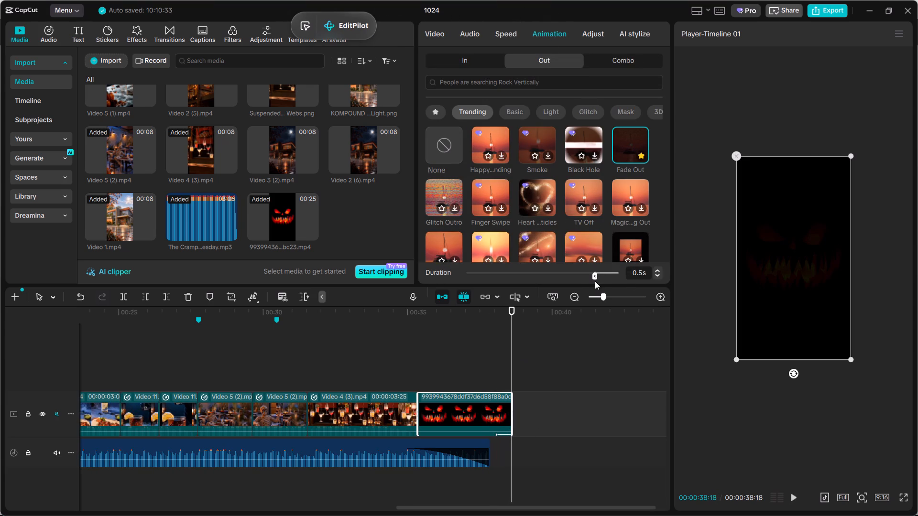
drag(594, 281, 585, 281)
click(585, 277)
drag(585, 277, 581, 277)
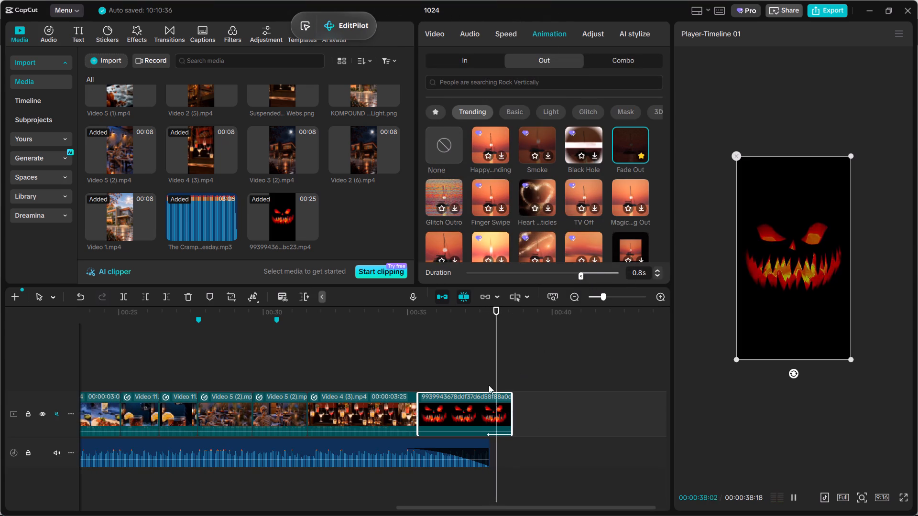
Replay and scrub through the jack-o'-lantern ending to check its fade-out against the end of the music.
click(483, 383)
drag(483, 383, 463, 380)
key(space)
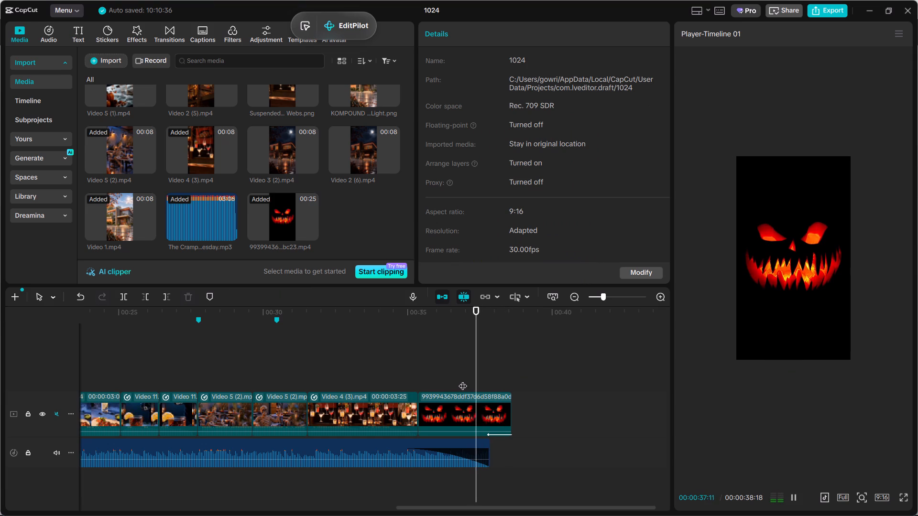
click(467, 383)
drag(467, 383, 462, 383)
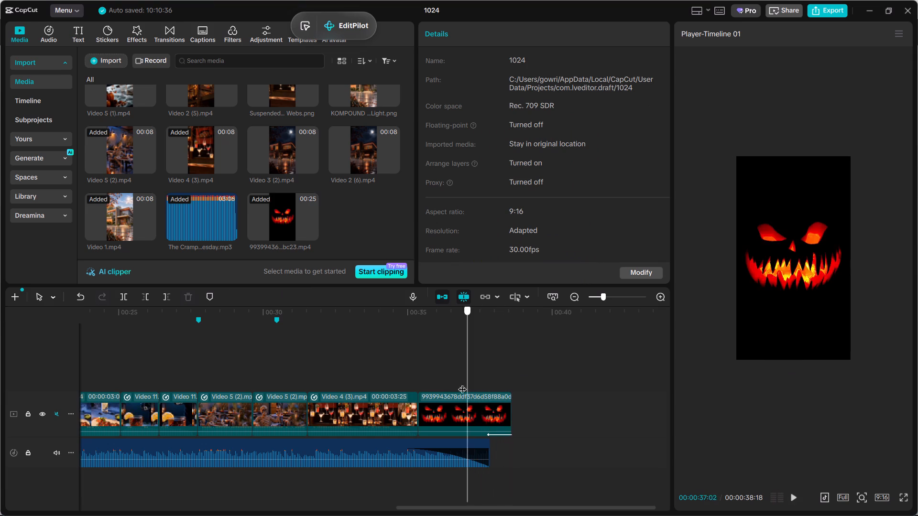
drag(462, 383, 485, 339)
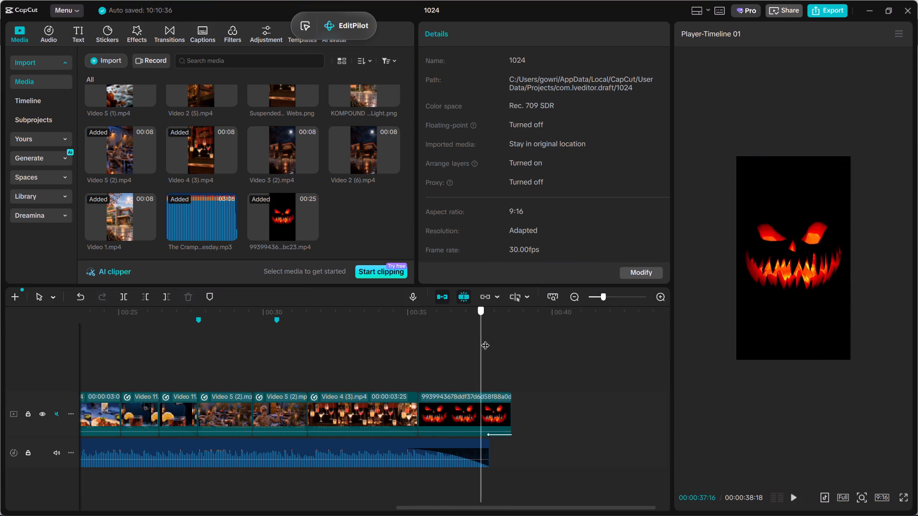
drag(485, 339, 360, 368)
key(space)
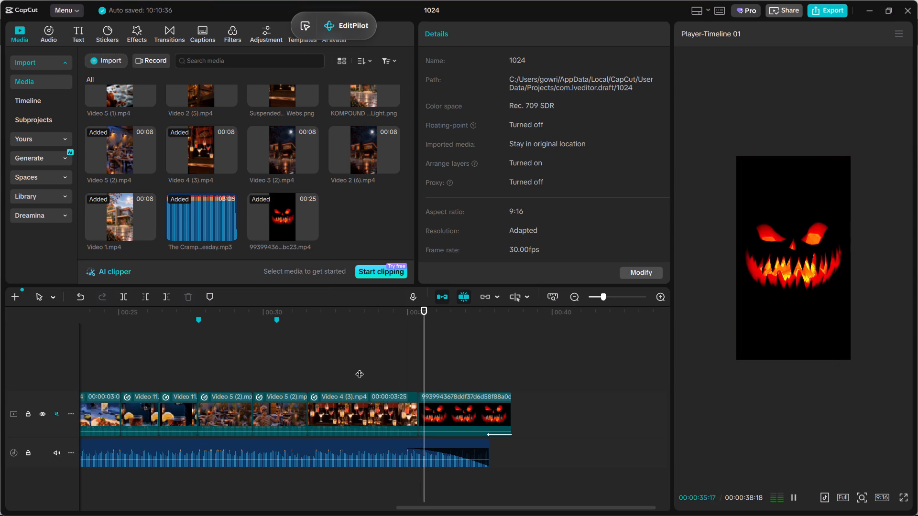
click(462, 376)
drag(462, 376, 348, 396)
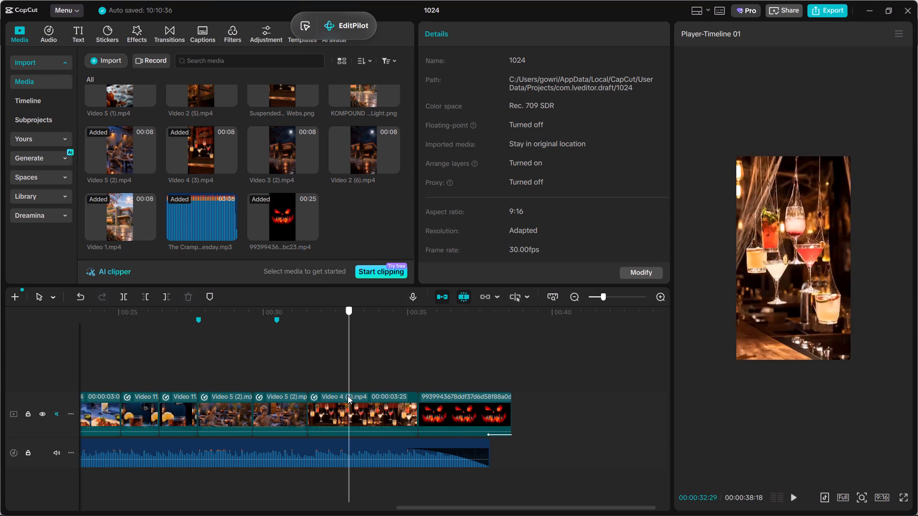
Apply the Slow Fade transition between Video 4 (3).mp4 and the jack-o'-lantern clip, accepting duplicate frames.
drag(348, 396, 398, 402)
click(162, 32)
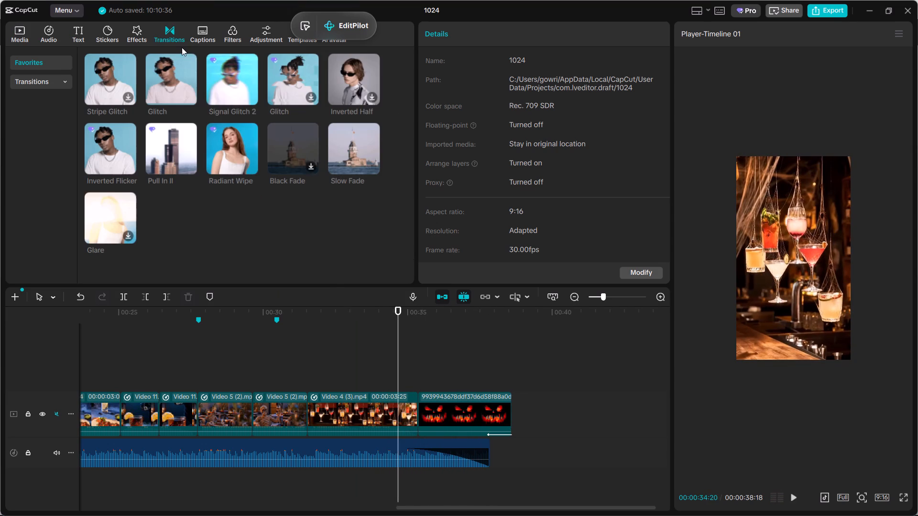
drag(331, 148, 415, 399)
click(371, 382)
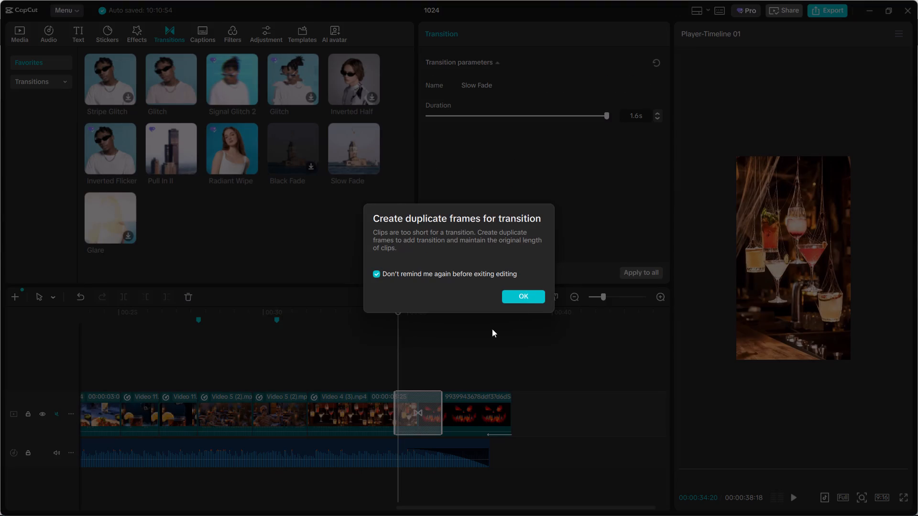
click(532, 290)
click(523, 297)
Play the timeline across the Slow Fade transition into the jack-o'-lantern clip to review it.
click(335, 359)
key(space)
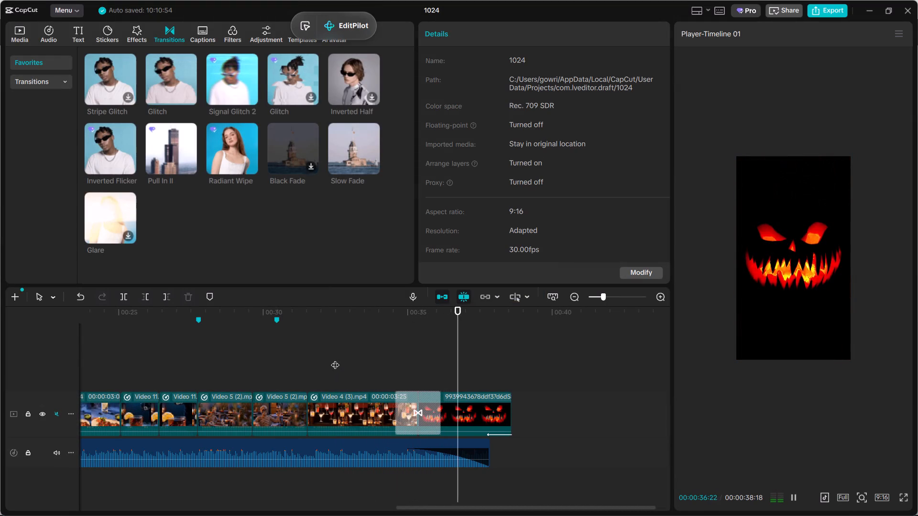
click(416, 430)
Scale the jack-o'-lantern clip down to 88% with the playhead at 00:36:10 and check it in full screen.
click(446, 360)
click(475, 426)
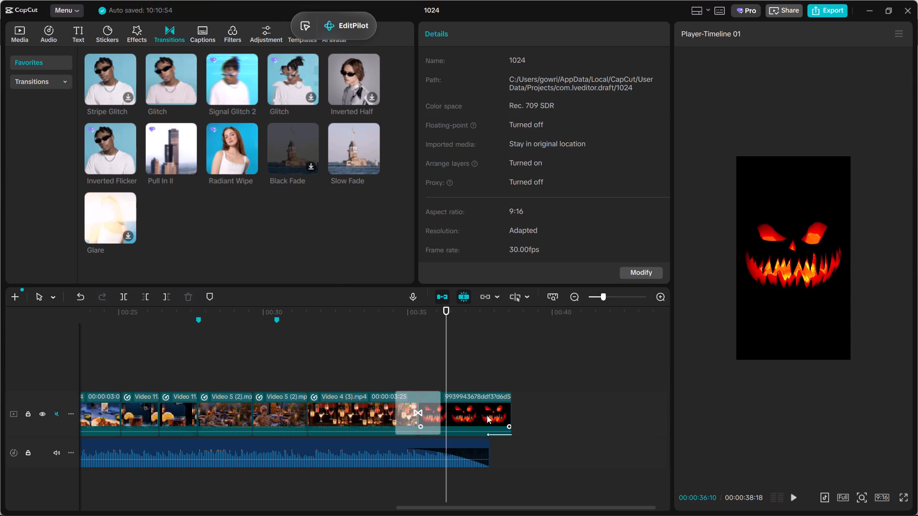
drag(850, 360, 846, 353)
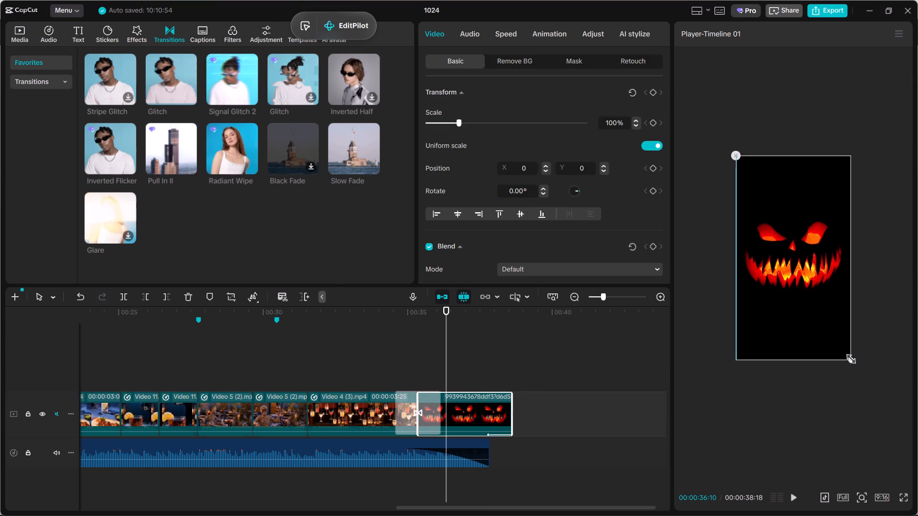
drag(846, 353, 841, 340)
click(903, 498)
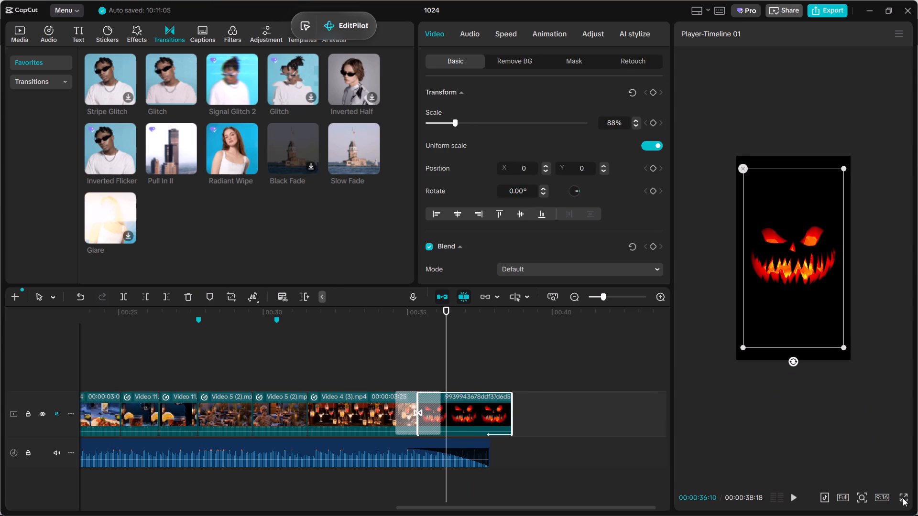
key(Escape)
Shorten the Slow Fade transition before the jack-o'-lantern clip to 0.5 s.
click(409, 423)
drag(397, 419, 405, 422)
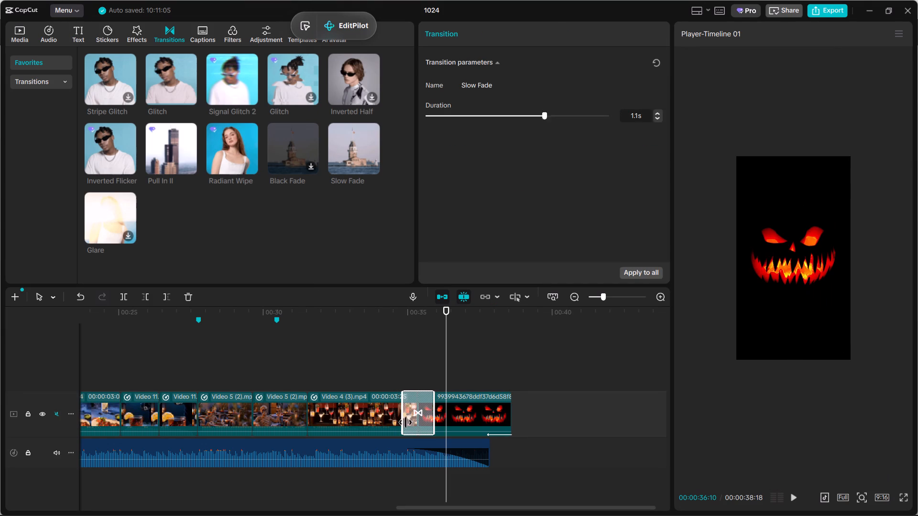
drag(405, 422, 412, 424)
Add a Transform keyframe at 88% scale to the jack-o'-lantern clip and move it to the clip's start.
click(460, 417)
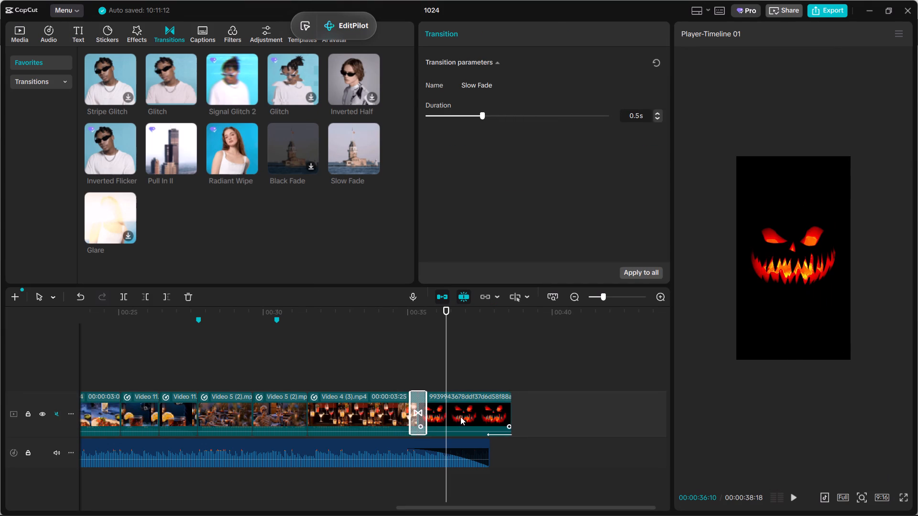
double_click(658, 92)
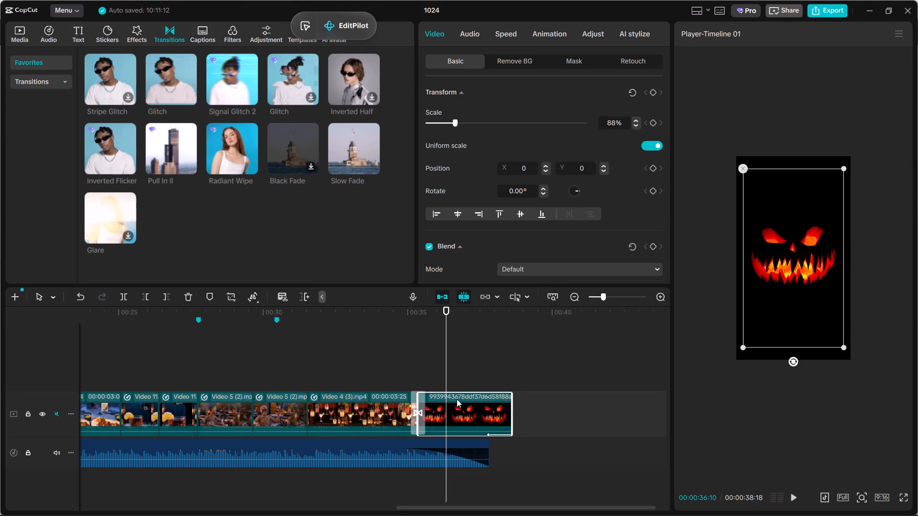
click(656, 90)
drag(444, 414, 382, 410)
Enlarge the jack-o'-lantern clip to 100% for a second scale keyframe and move that keyframe to the clip's end.
drag(845, 349, 849, 355)
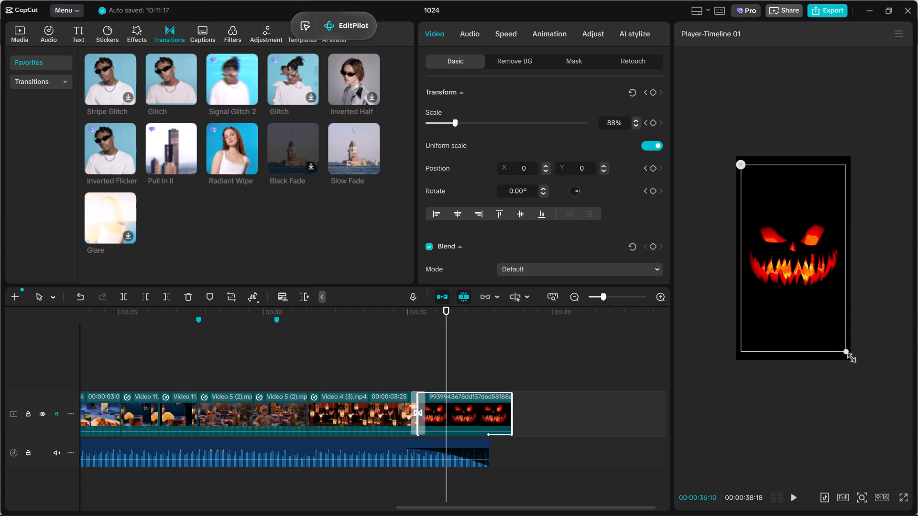
drag(849, 355, 851, 362)
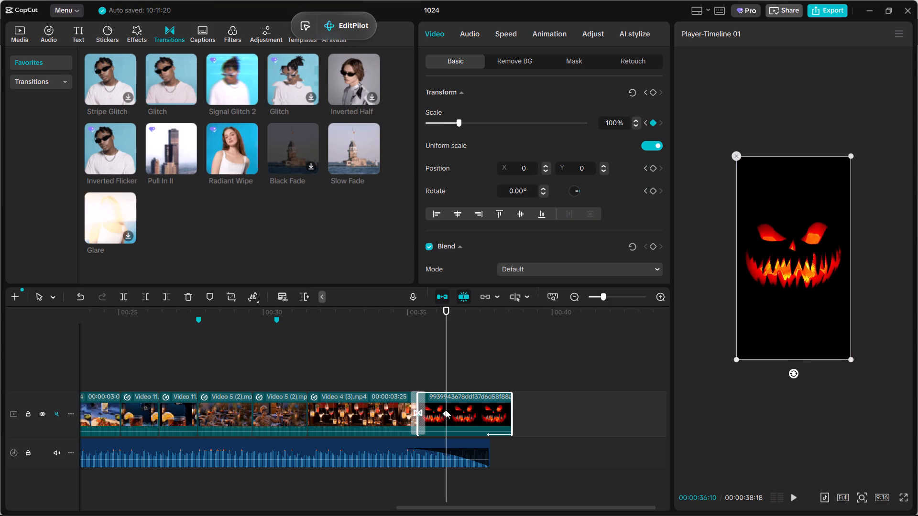
drag(446, 410, 611, 421)
Play back the ending to check the jack-o'-lantern's slow zoom with the transition and fade-out.
click(393, 364)
key(space)
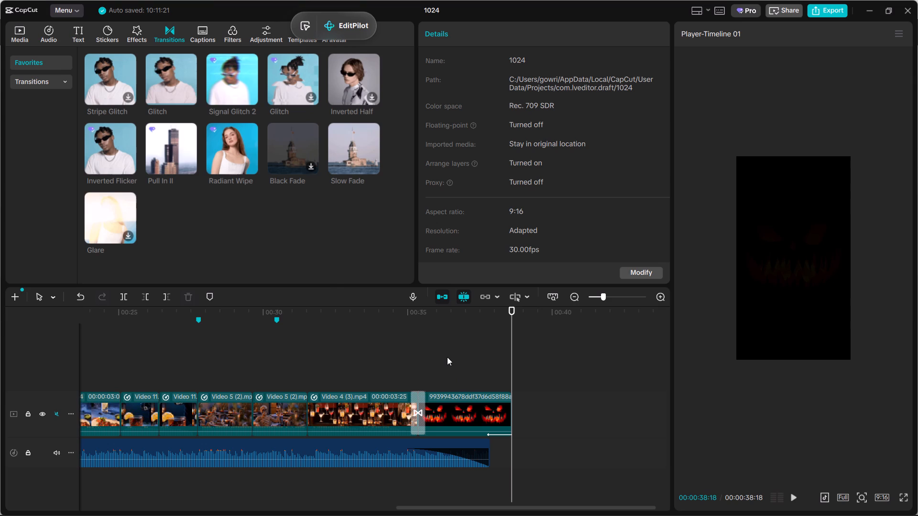
click(447, 357)
drag(447, 357, 449, 372)
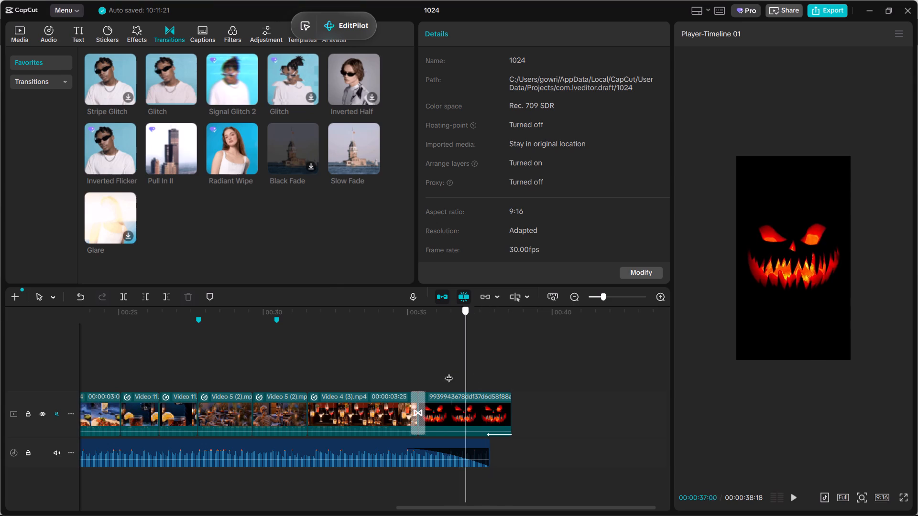
Play back the edit from the beginning to check the opening clips, stopping at the cut after Video 8.
drag(449, 372, 0, 226)
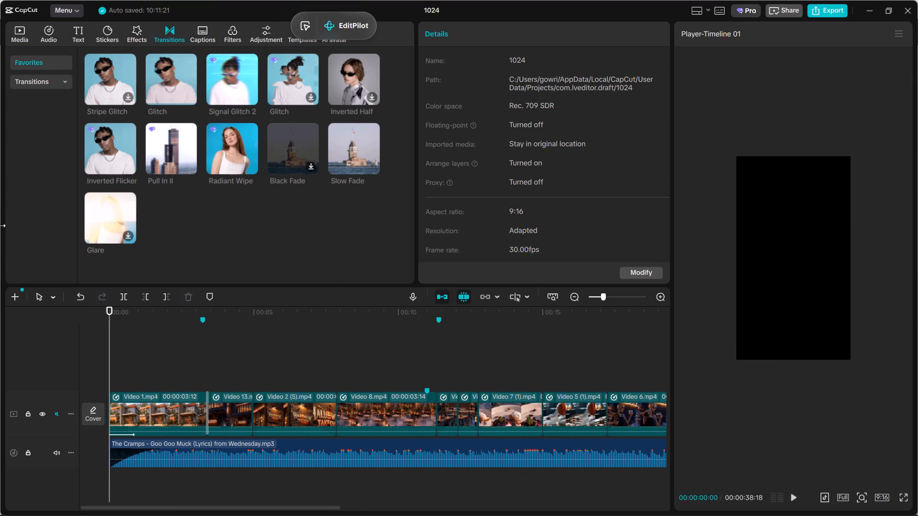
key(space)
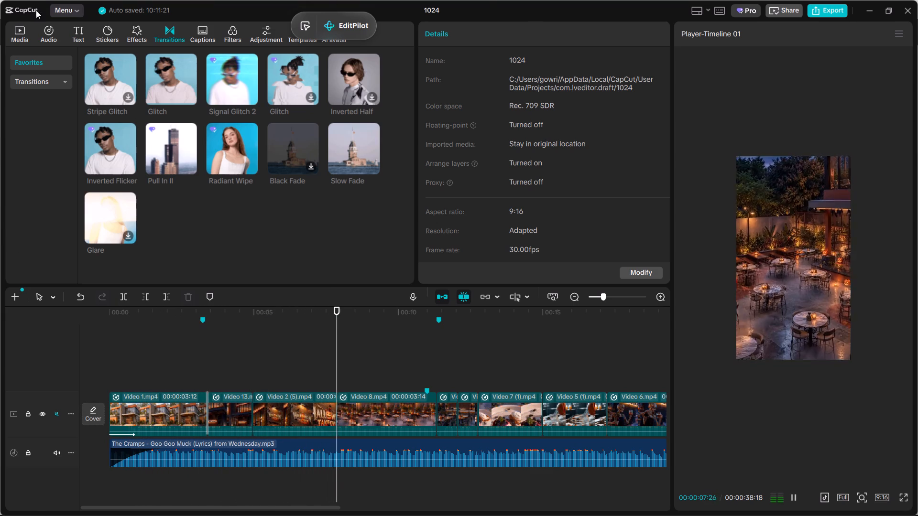
click(438, 378)
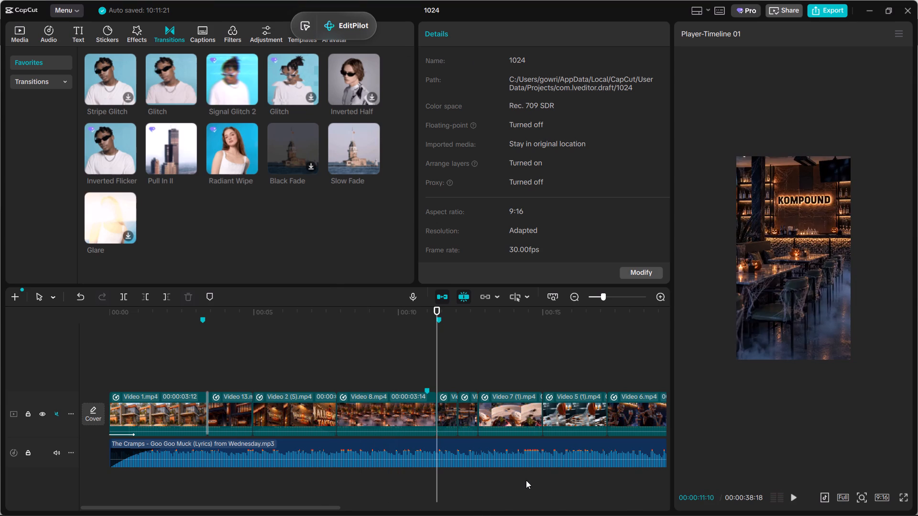
Switch to Pinterest in the browser and look through the related Halloween video pins for more footage.
click(680, 509)
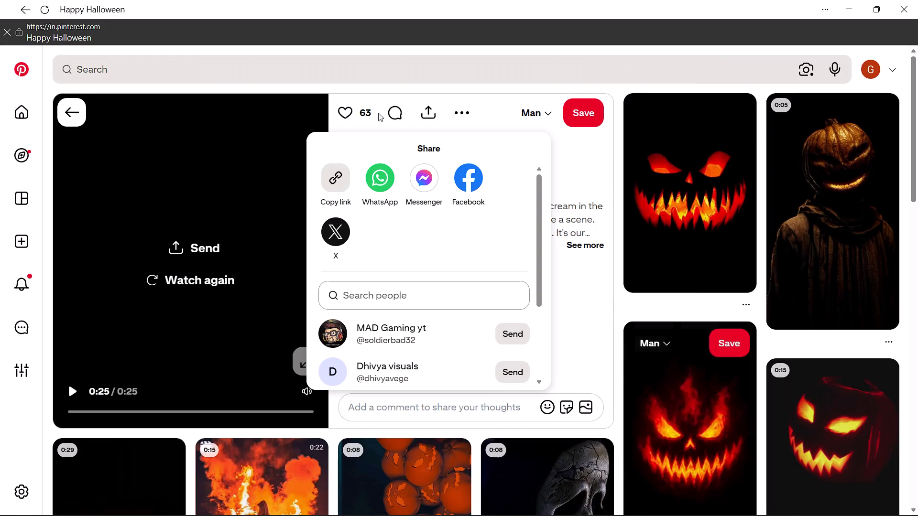
click(579, 295)
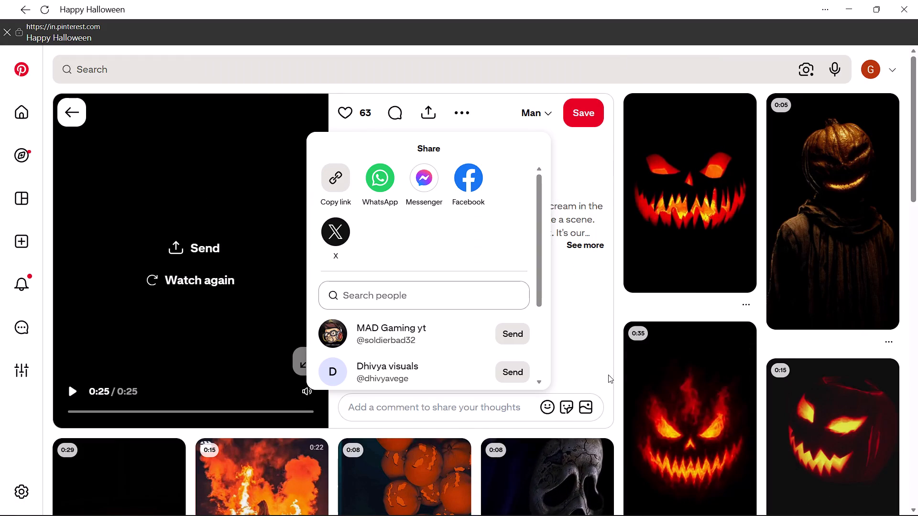
scroll(609, 374, down, 2)
scroll(609, 374, up, 1)
scroll(609, 374, down, 1)
scroll(601, 421, down, 3)
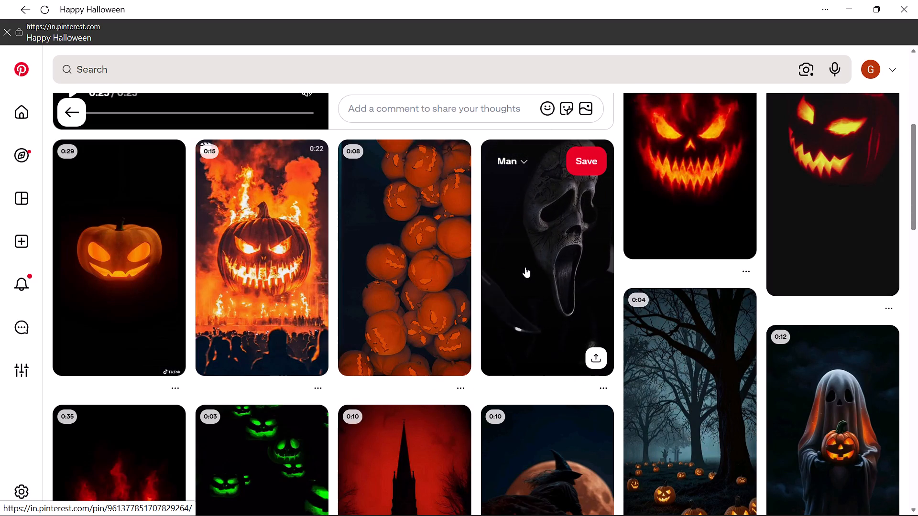
scroll(525, 267, down, 2)
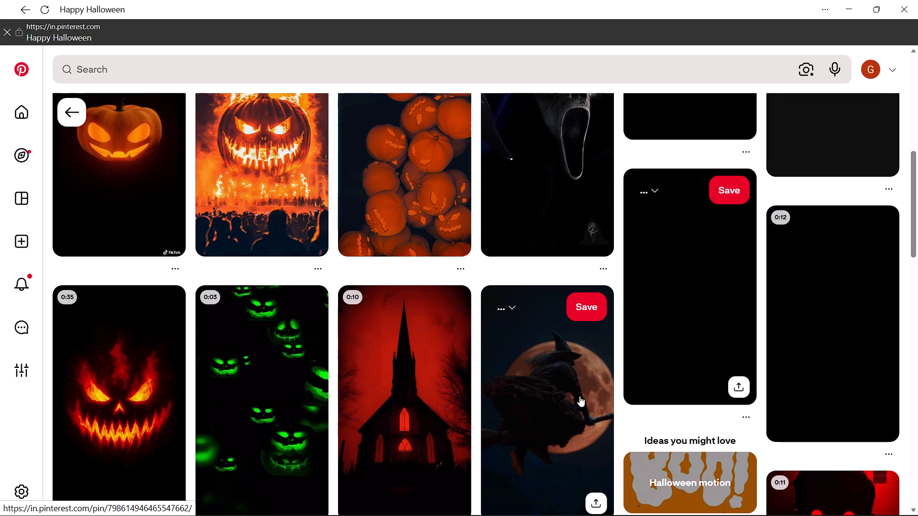
scroll(384, 375, down, 2)
scroll(384, 375, up, 1)
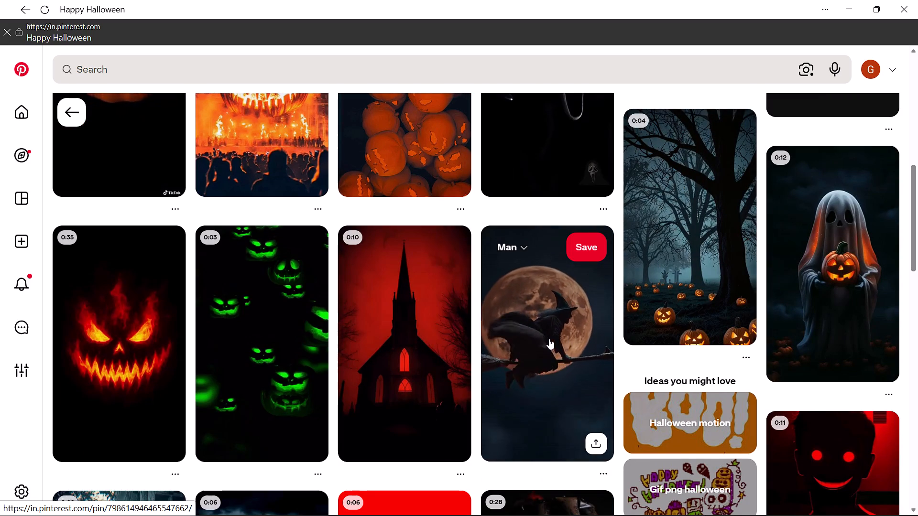
Browse the Halloween pins on Pinterest and copy the link of the clown-with-red-balloon video pin.
scroll(549, 339, down, 3)
scroll(530, 209, down, 3)
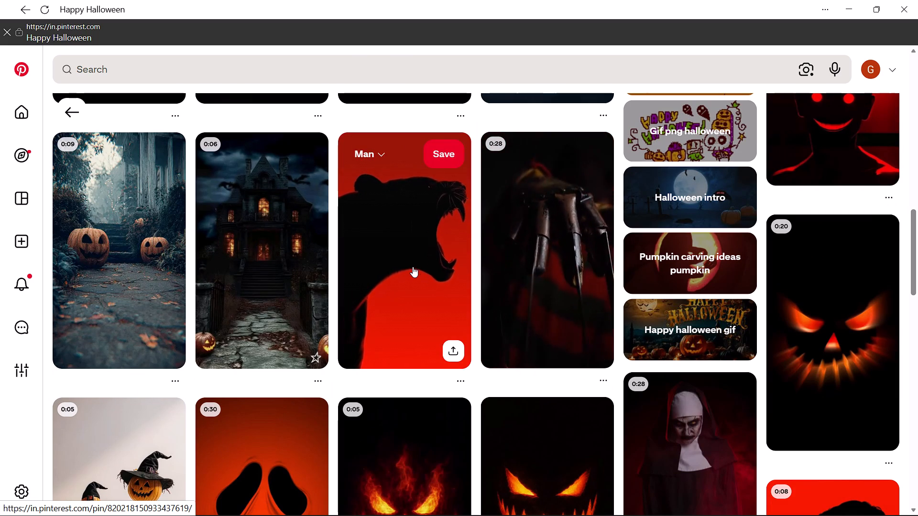
scroll(413, 266, down, 3)
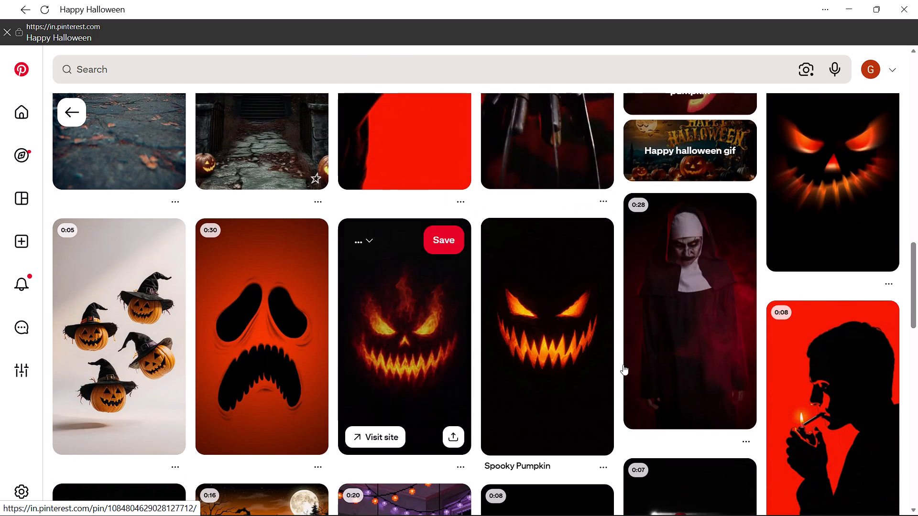
scroll(564, 342, down, 4)
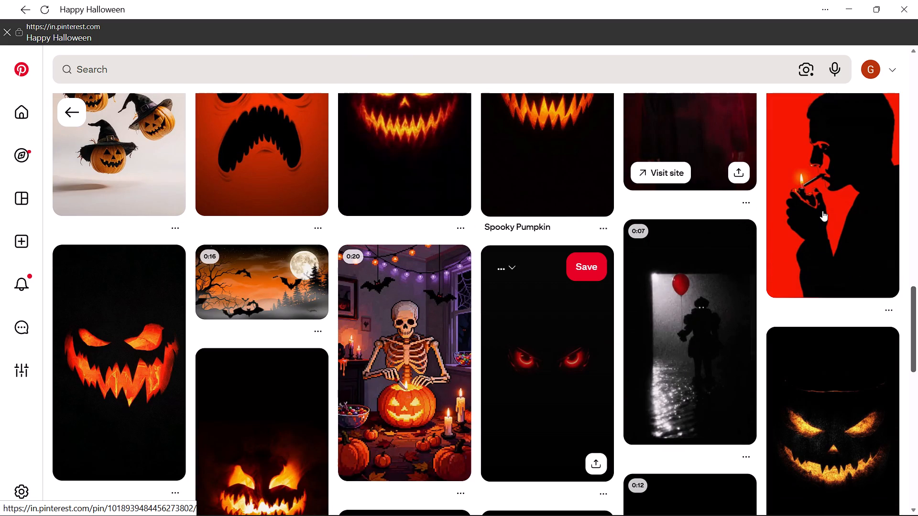
scroll(850, 350, down, 2)
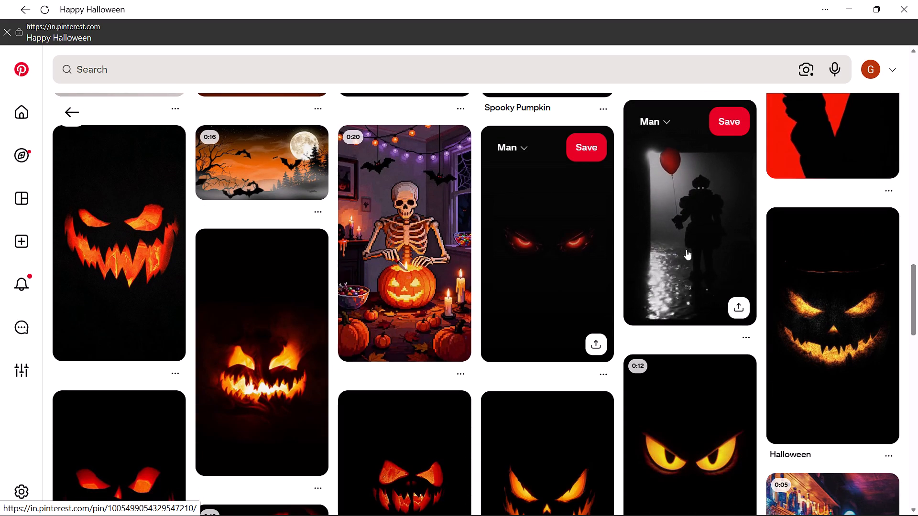
scroll(712, 254, up, 1)
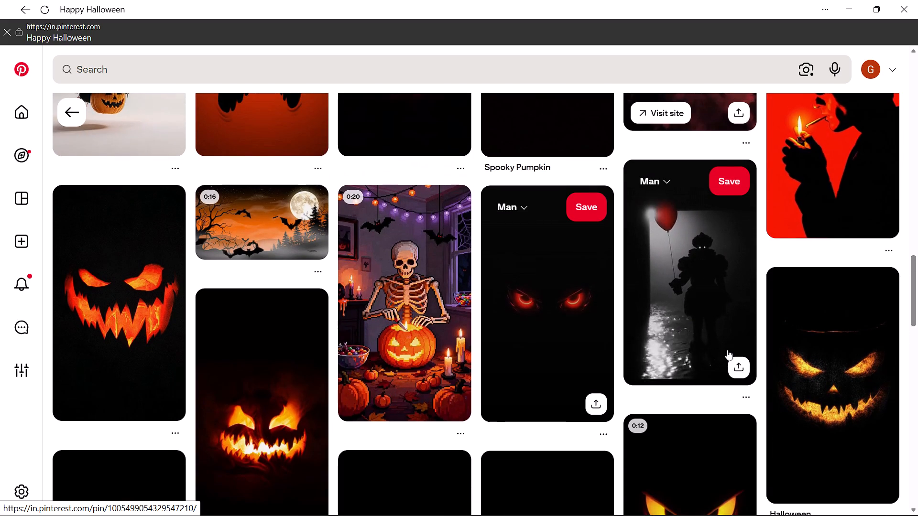
click(739, 369)
click(652, 139)
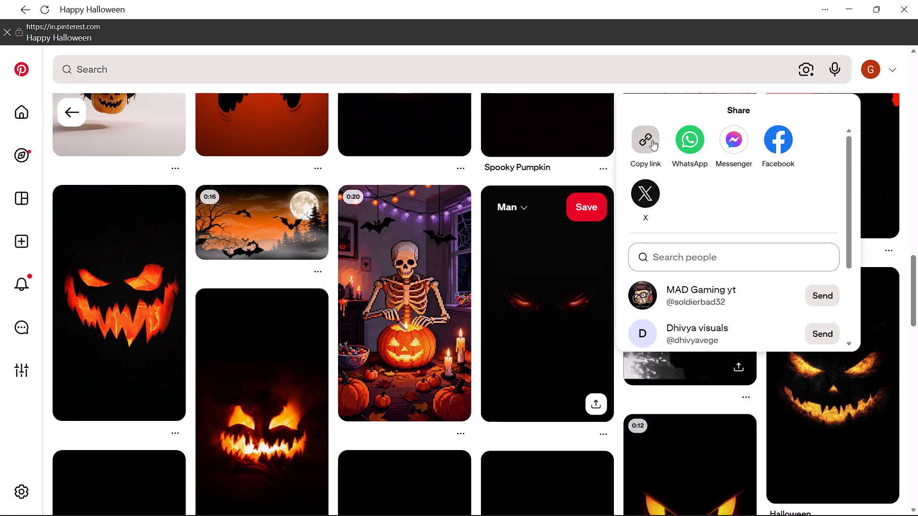
Browse more of the Halloween pins on Pinterest for other usable clips.
click(917, 162)
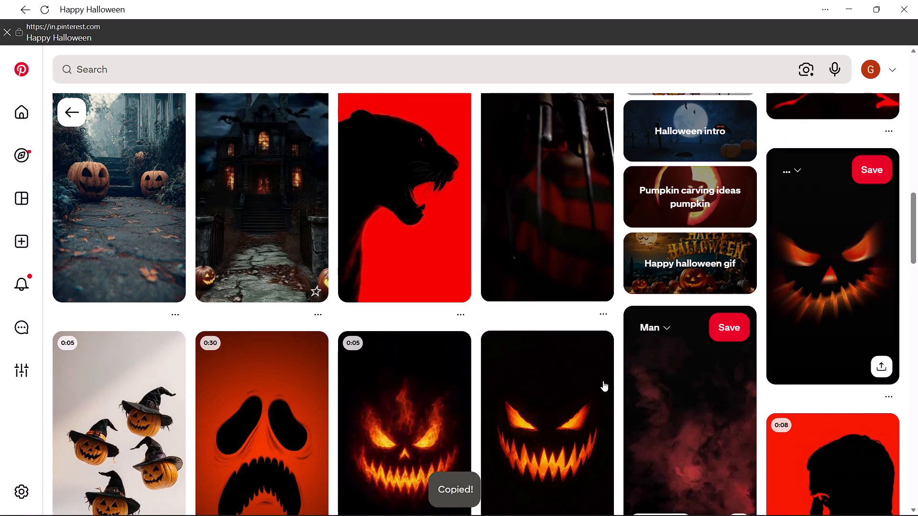
scroll(623, 351, down, 8)
scroll(708, 358, down, 2)
scroll(708, 358, up, 4)
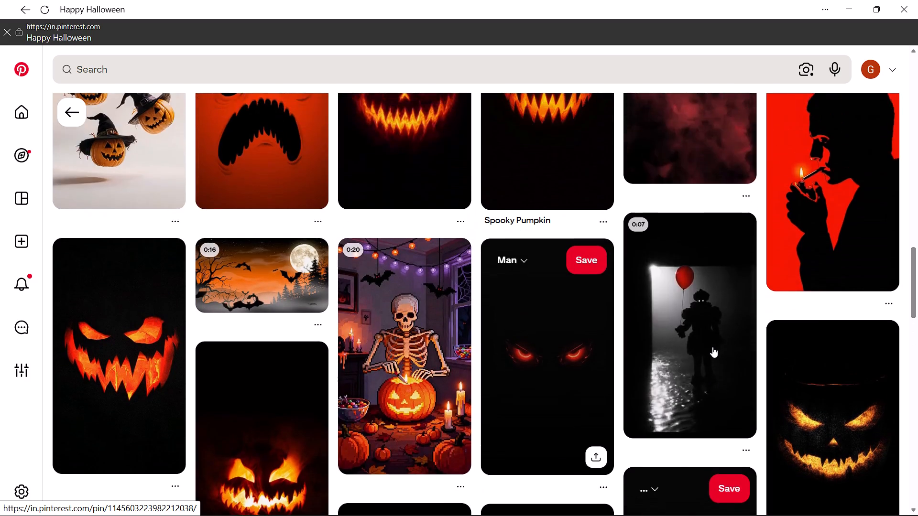
scroll(712, 347, down, 7)
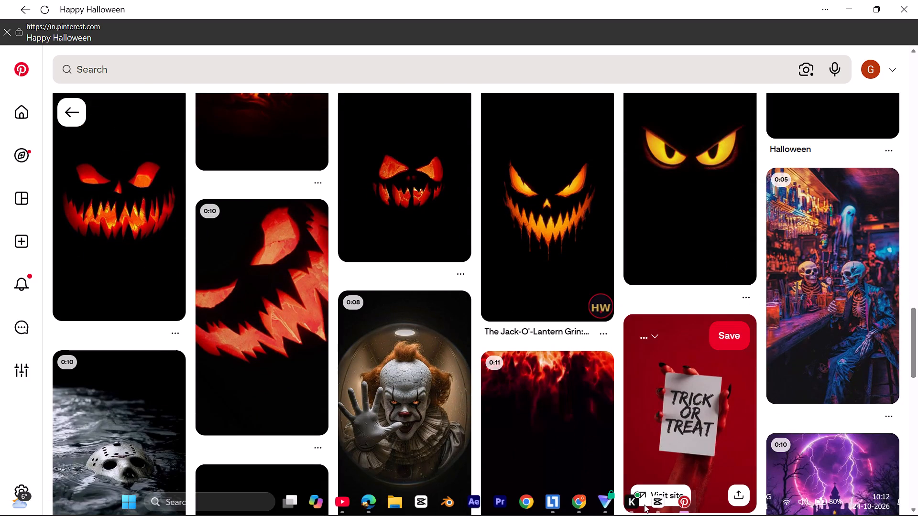
Switch to CapCut and play back the timeline from the opening clip through the jack-o'-lantern ending to review the full edit.
click(666, 505)
click(408, 367)
drag(408, 367, 188, 354)
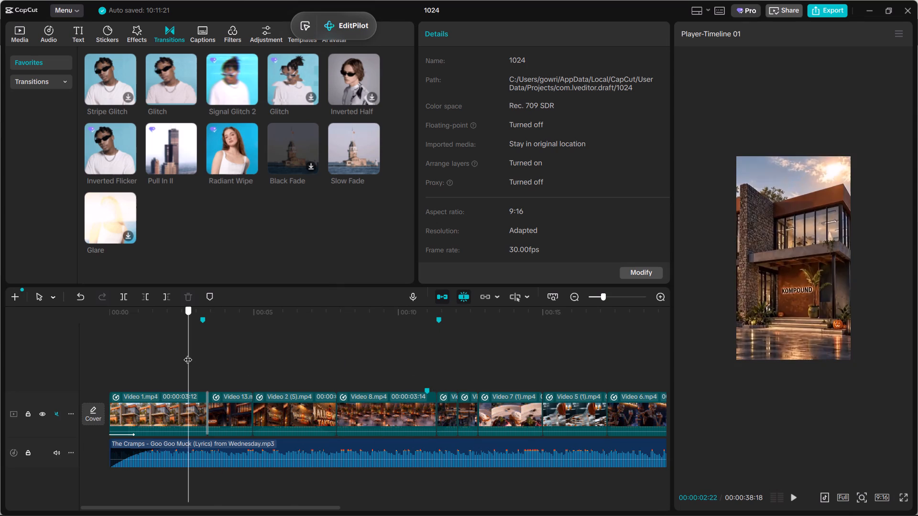
drag(188, 354, 186, 352)
text(b)
key(space)
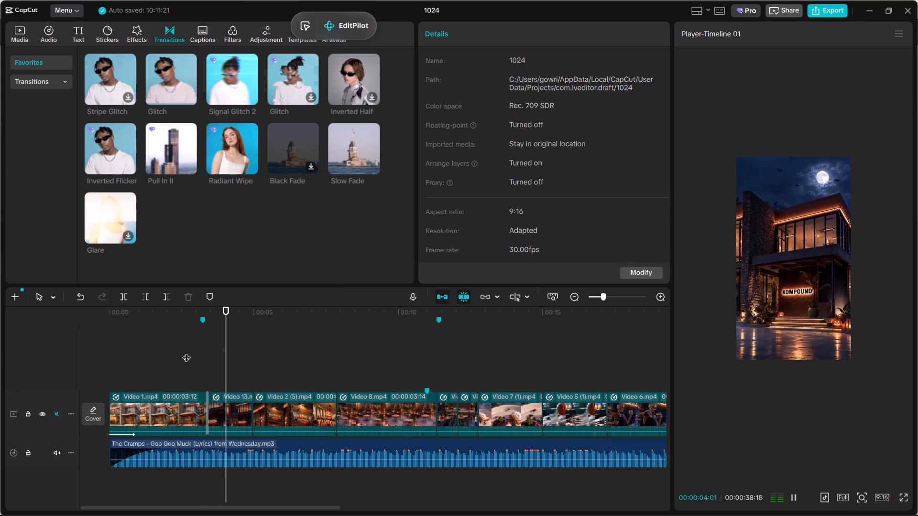
key(space)
key(space)
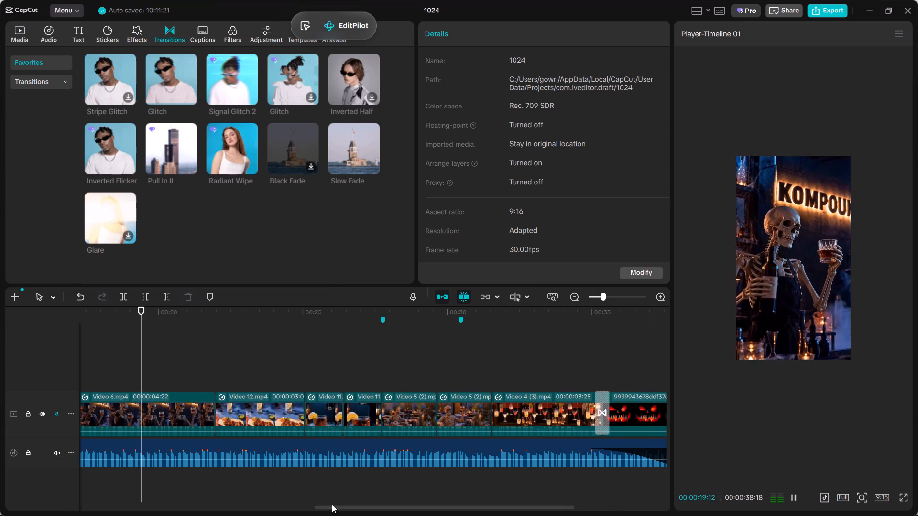
drag(333, 506, 341, 505)
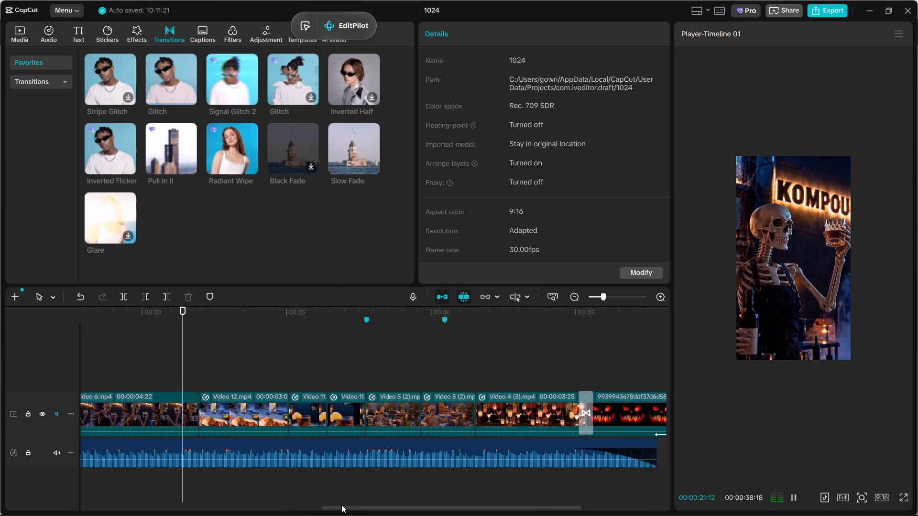
drag(341, 505, 358, 507)
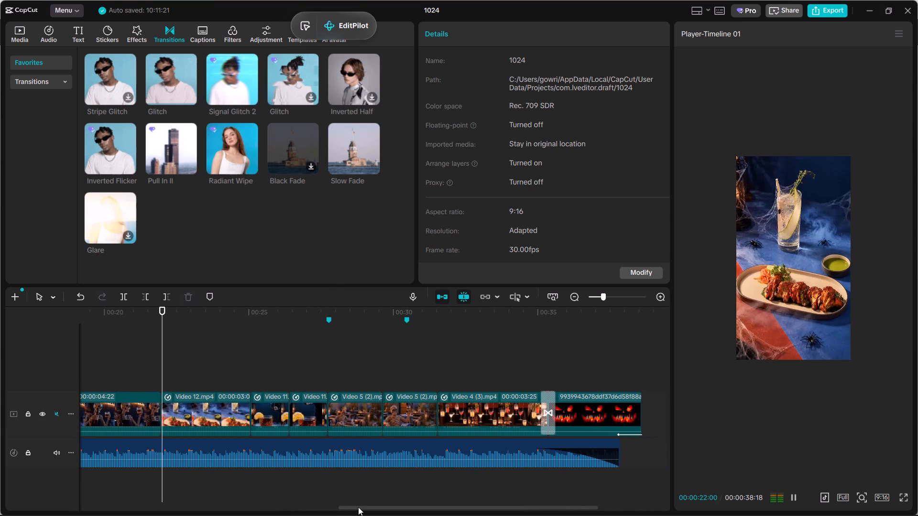
drag(358, 507, 261, 515)
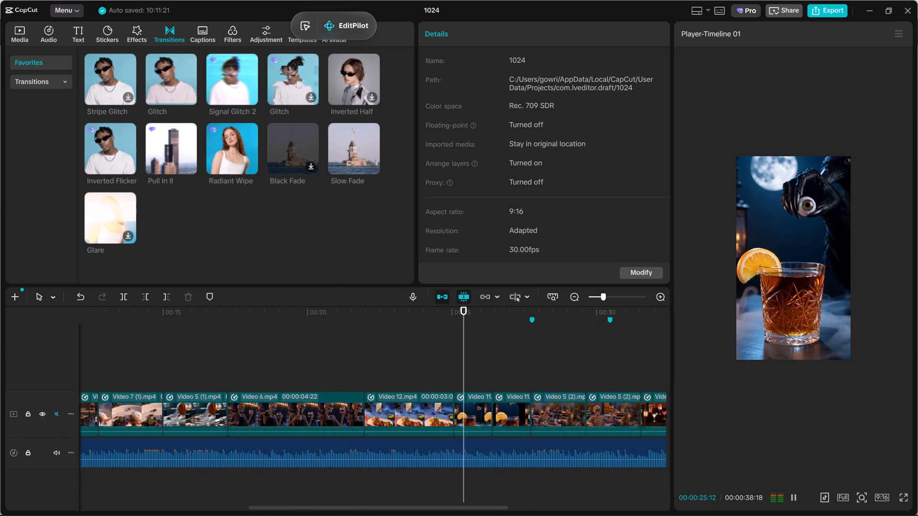
drag(261, 515, 278, 515)
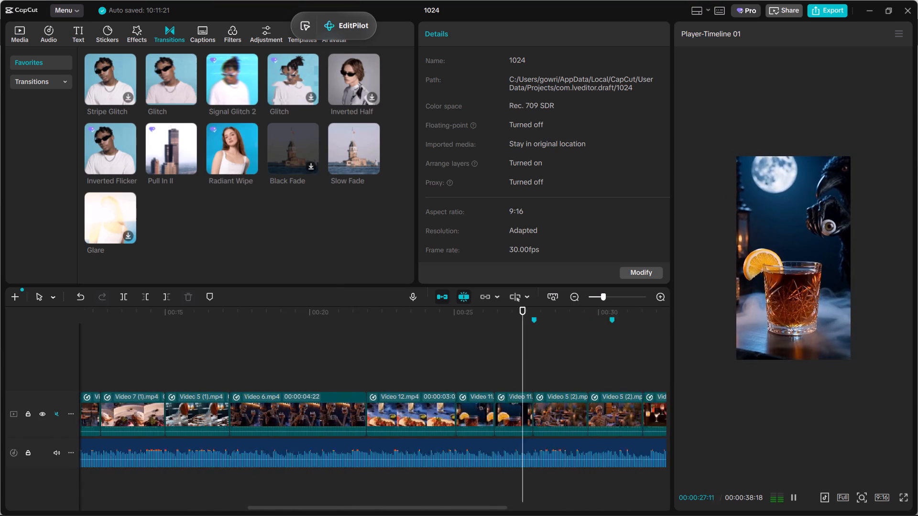
drag(278, 515, 430, 499)
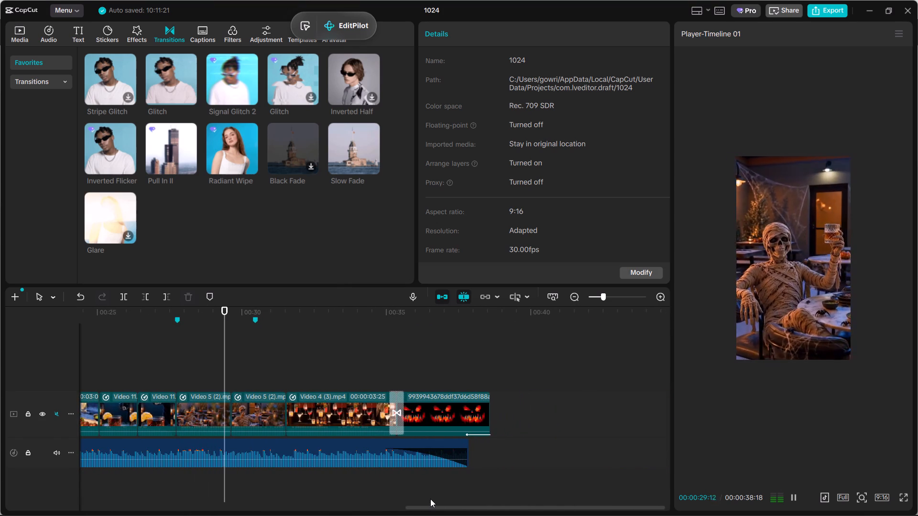
drag(430, 499, 350, 484)
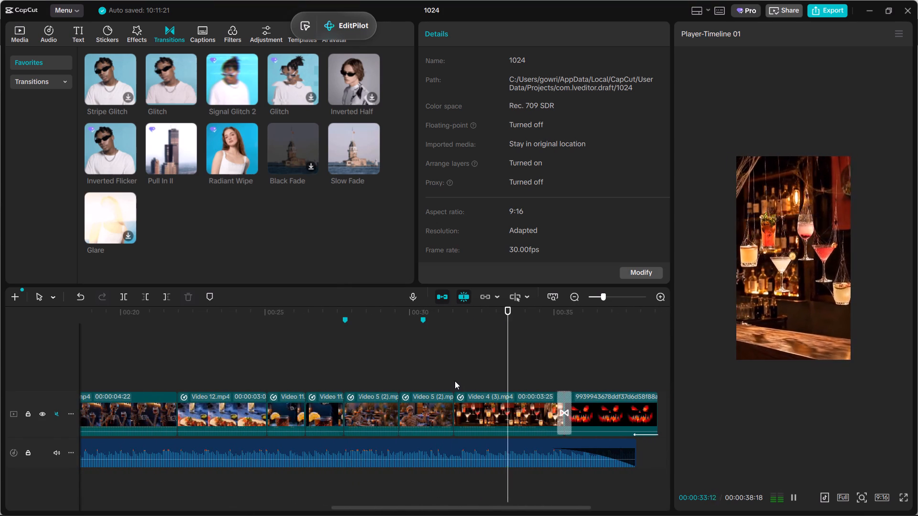
drag(481, 510, 511, 510)
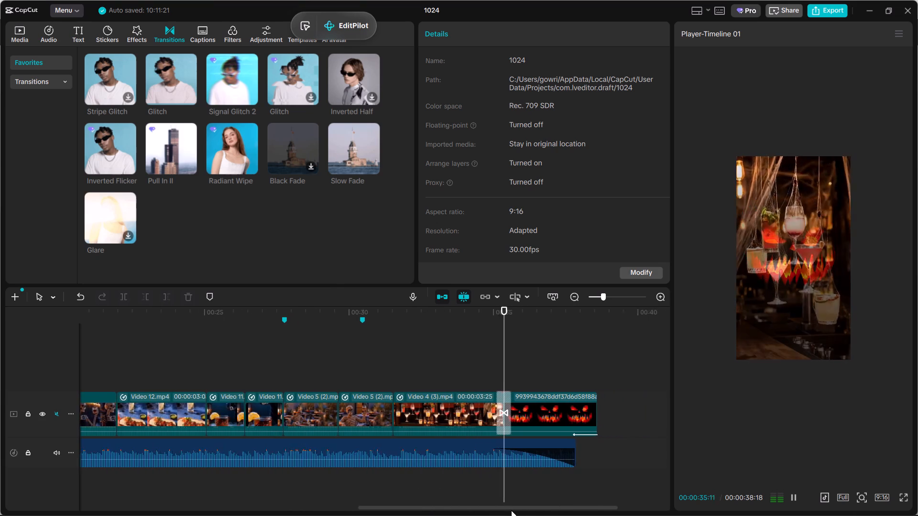
drag(511, 510, 604, 515)
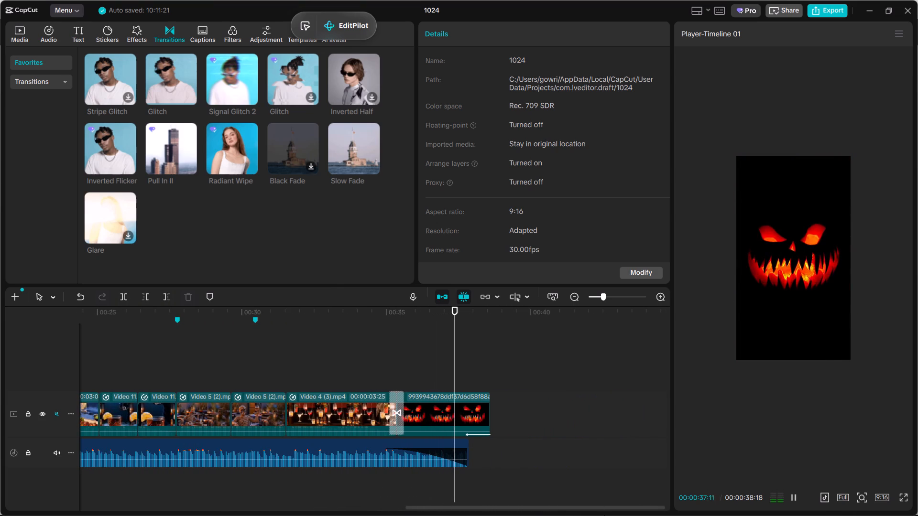
drag(604, 515, 285, 495)
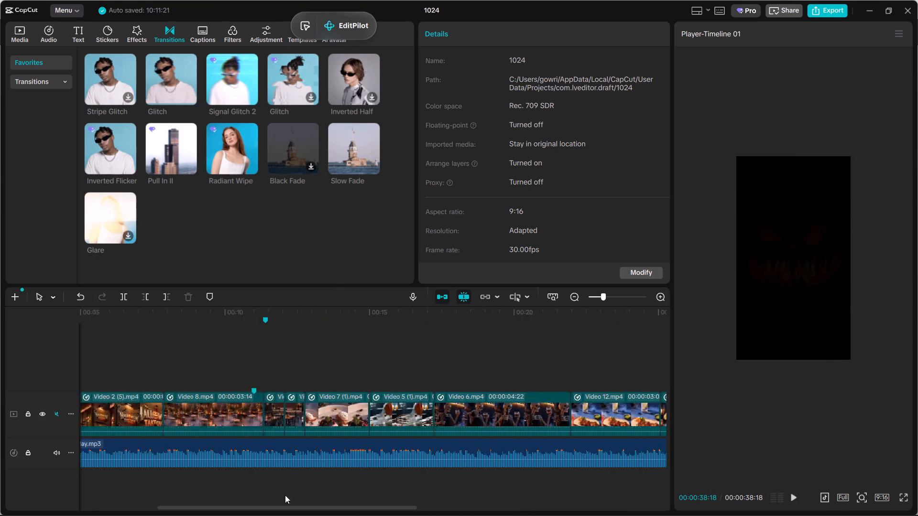
Replay the opening from the start and examine the day-to-night transition between the Video 1 and Video 13 clips.
drag(285, 495, 27, 470)
click(164, 376)
drag(164, 376, 75, 371)
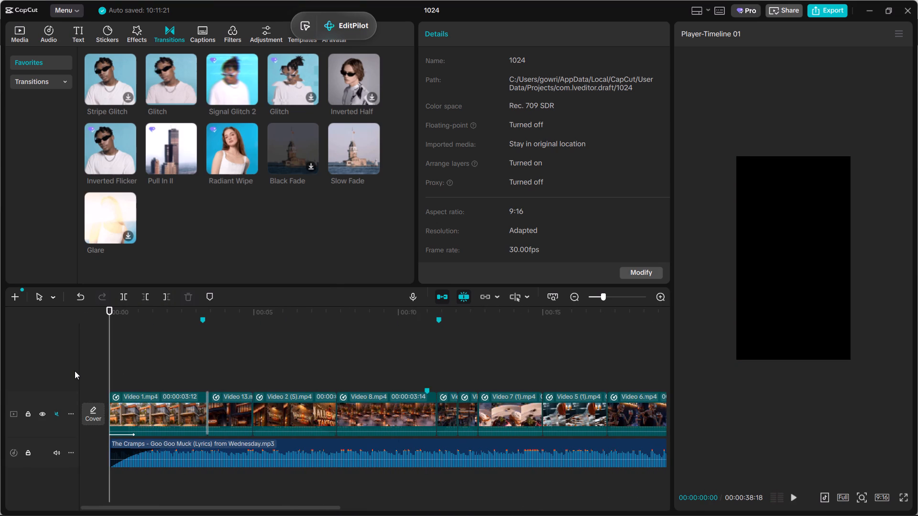
key(space)
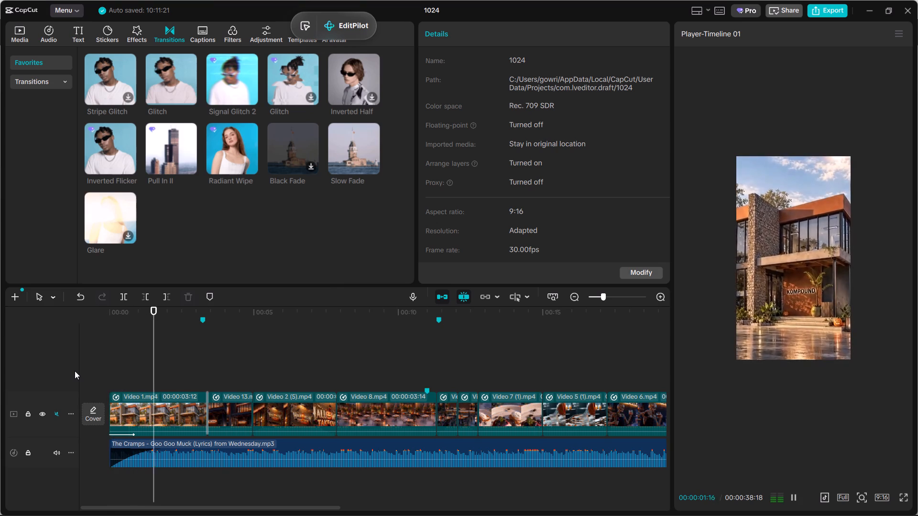
key(space)
key(space)
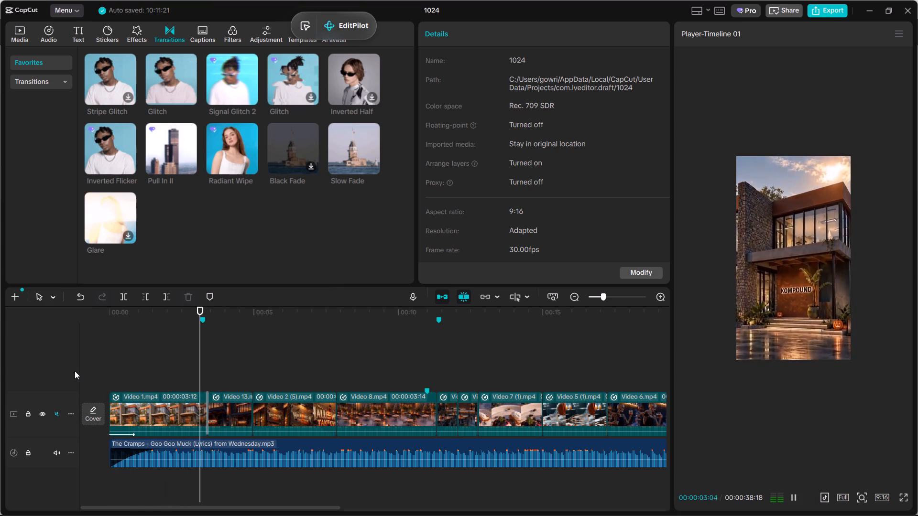
click(222, 365)
drag(222, 365, 211, 384)
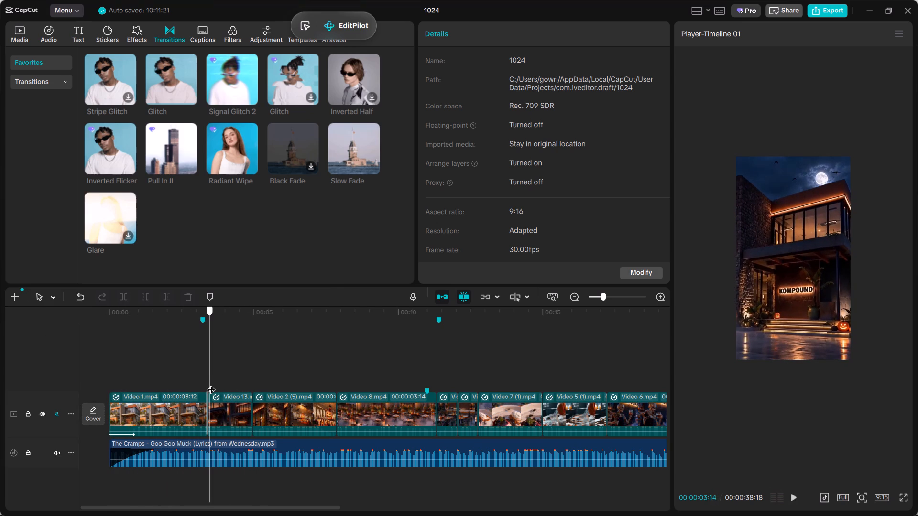
drag(211, 384, 209, 388)
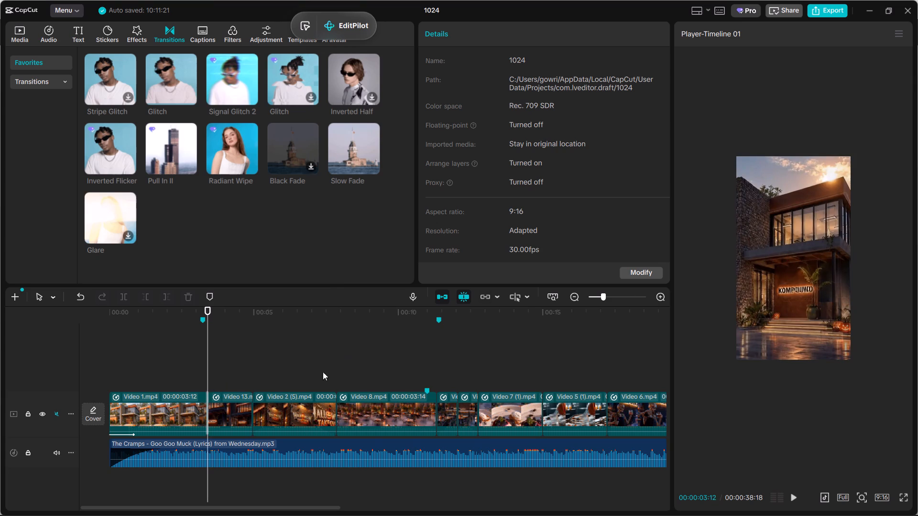
click(202, 341)
drag(202, 341, 0, 348)
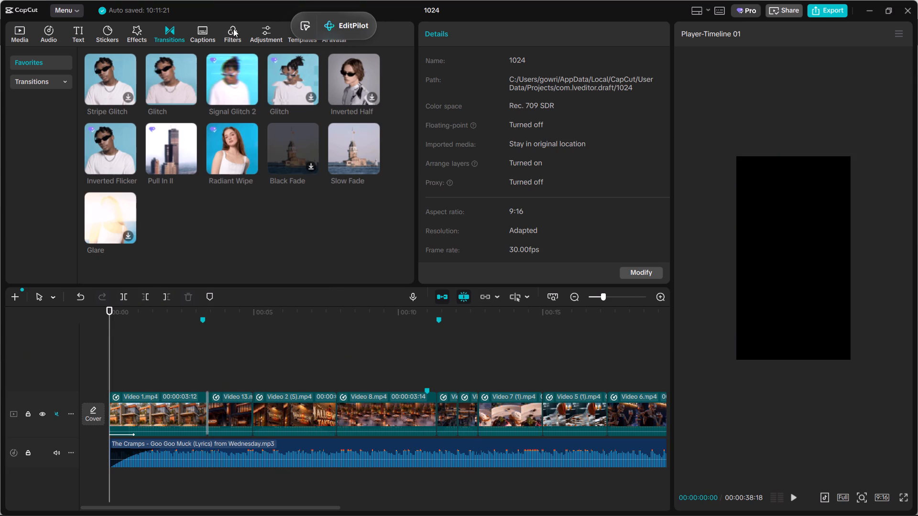
Add a timeline marker at about 00:00:03:25, near the start of the Video 13 clip.
double_click(307, 356)
drag(307, 356, 251, 346)
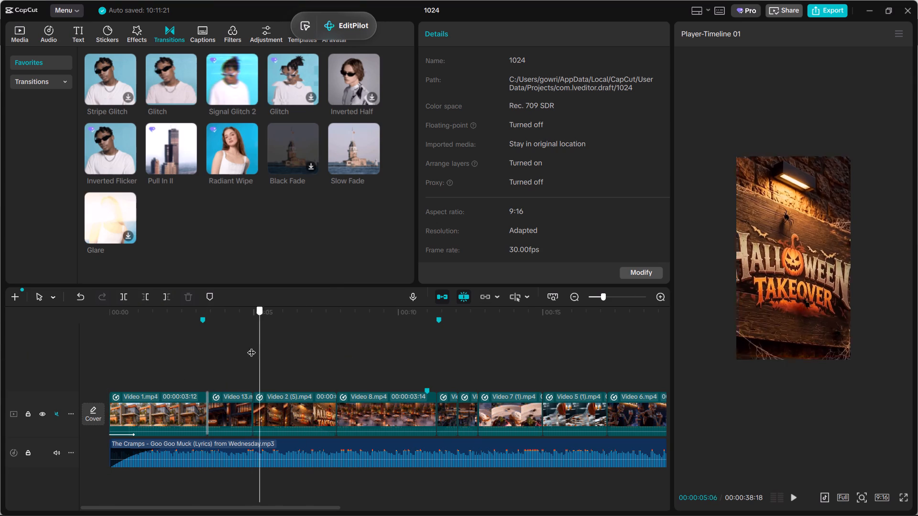
drag(251, 346, 220, 342)
key(space)
text(m)
key(space)
key(space)
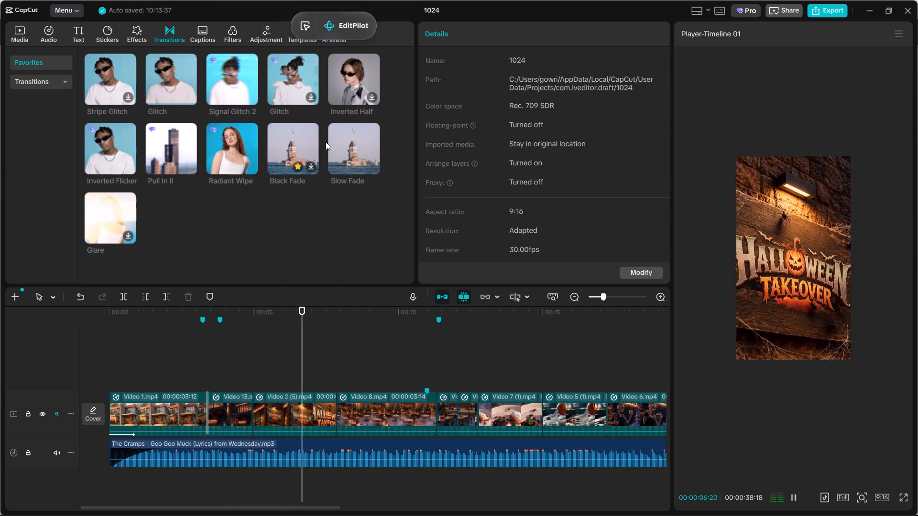
Add a Slow Fade transition between the Video 13 and Video 2 (5) clips and set its duration to 0.4 s.
drag(364, 154, 259, 409)
click(217, 370)
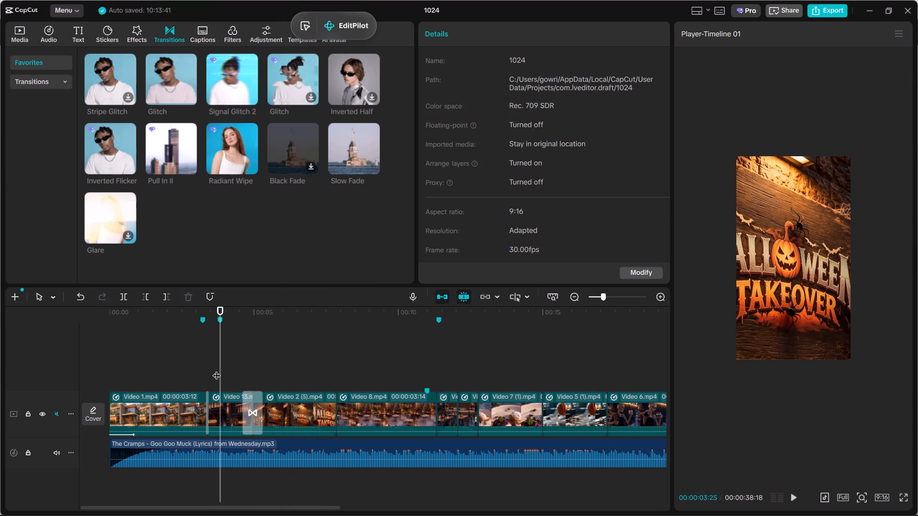
key(space)
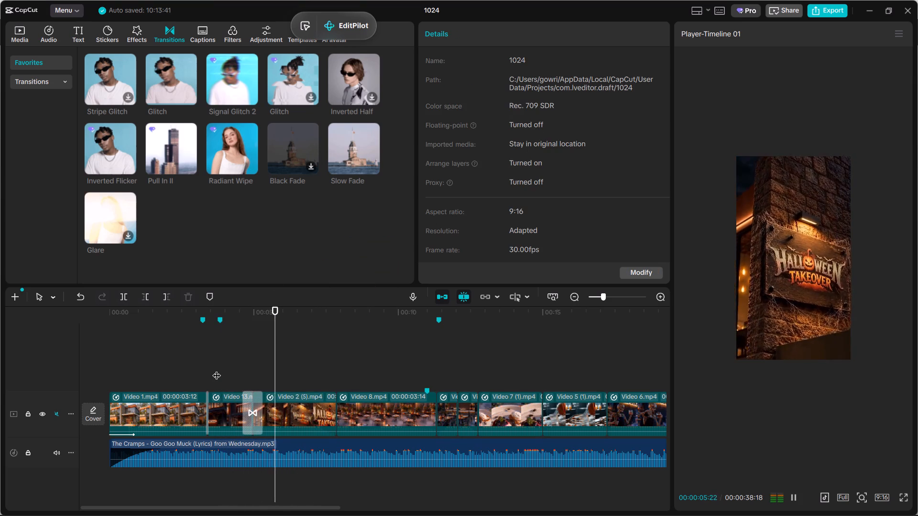
click(258, 411)
drag(244, 408, 250, 412)
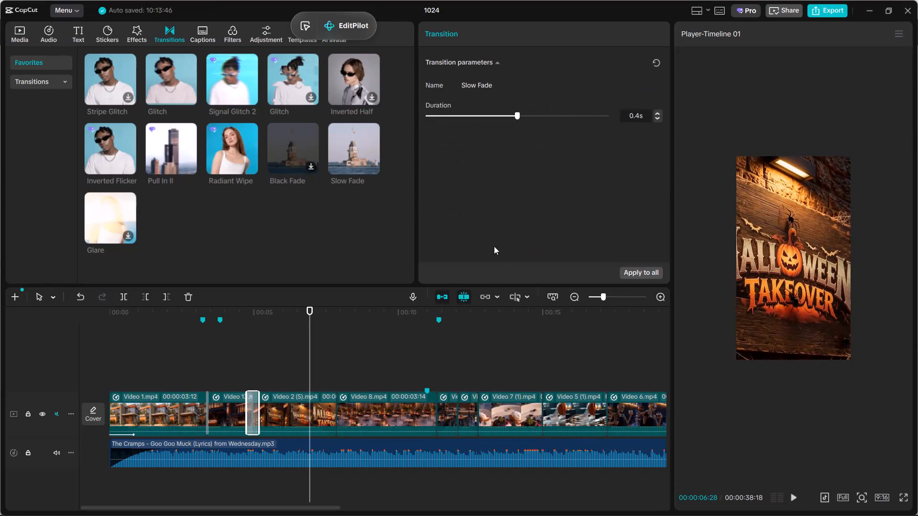
click(238, 380)
key(space)
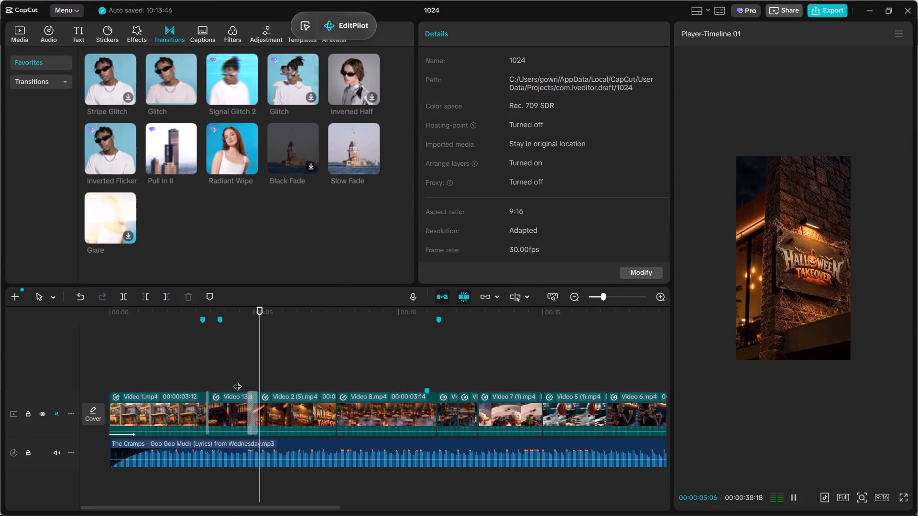
click(255, 409)
drag(518, 117, 525, 120)
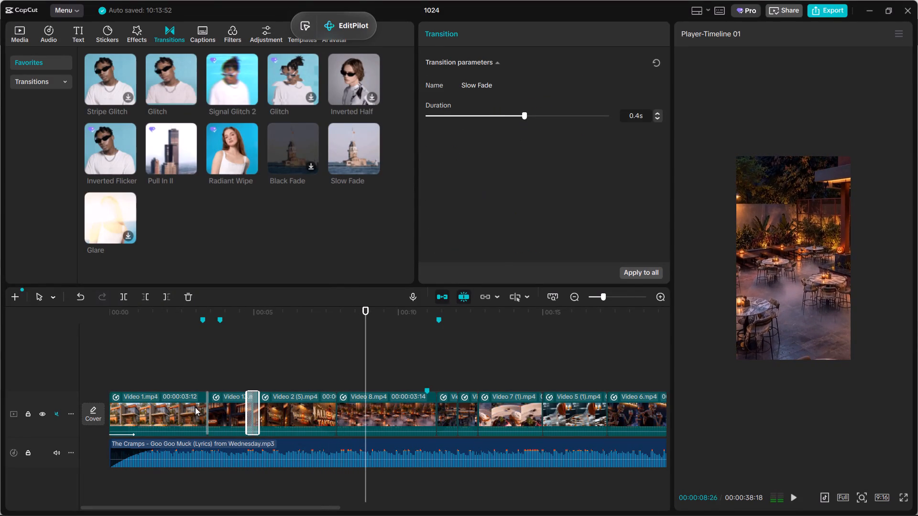
Play back the timeline from about 3 seconds to the ending to review the clips with the new Slow Fade.
click(207, 366)
drag(207, 366, 199, 360)
key(space)
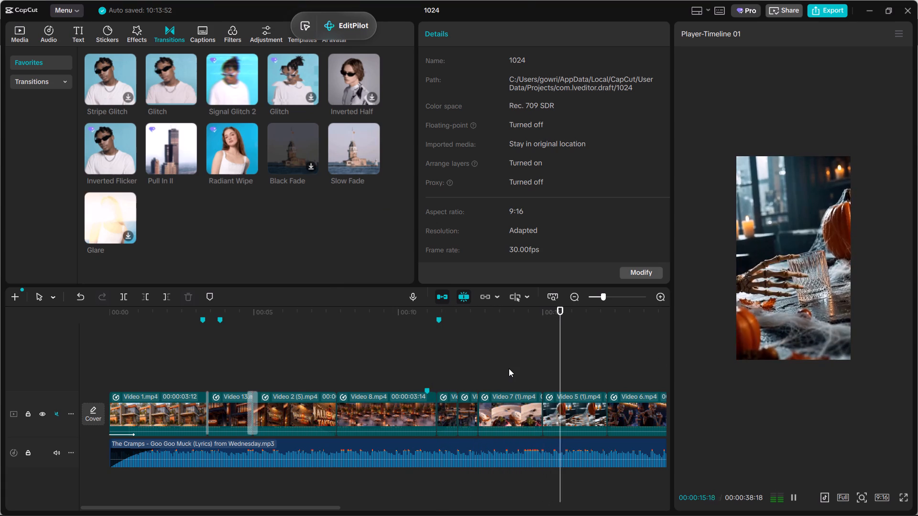
drag(330, 509, 373, 515)
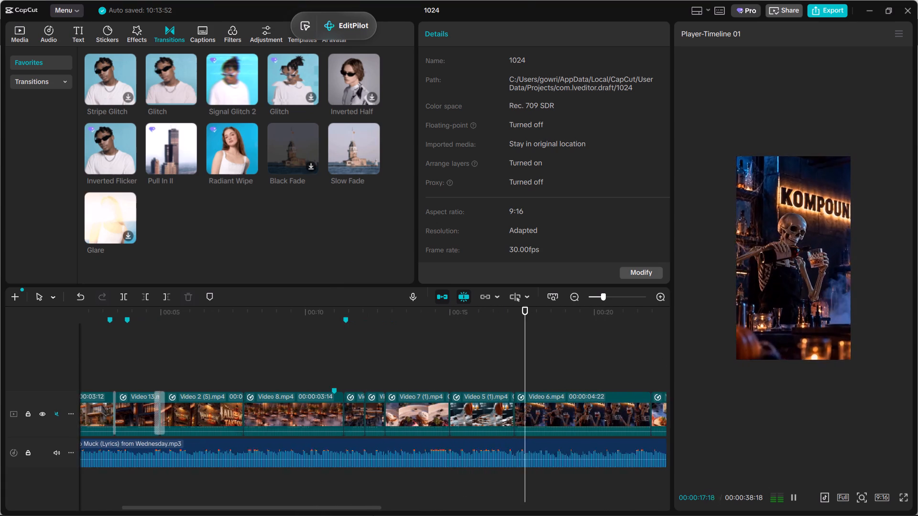
drag(373, 515, 456, 515)
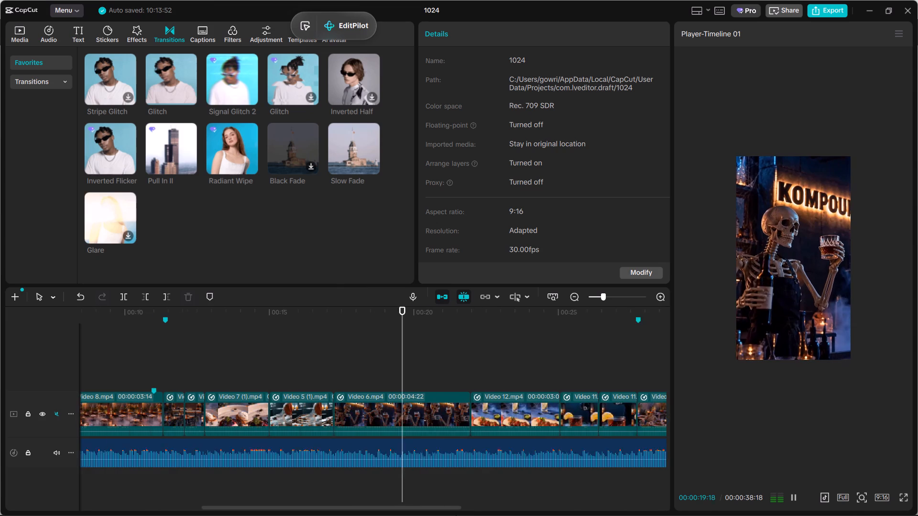
drag(456, 515, 473, 515)
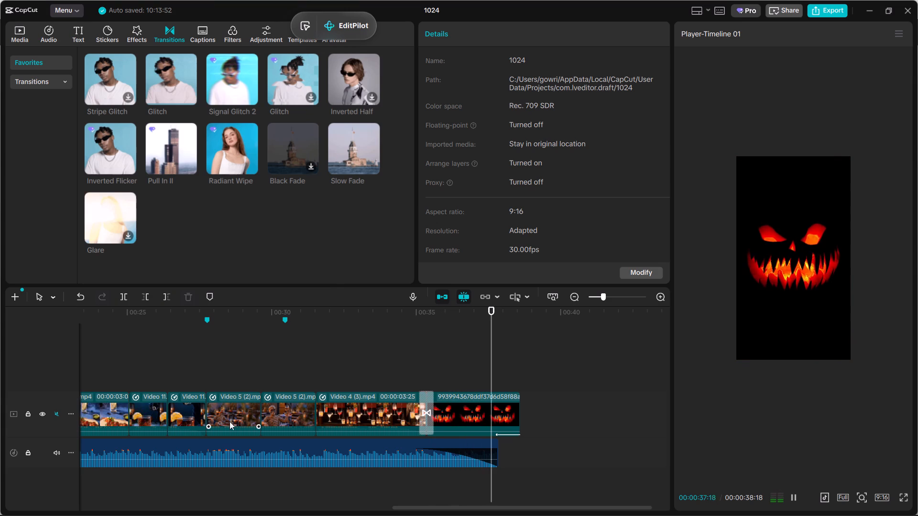
click(465, 377)
drag(465, 377, 162, 376)
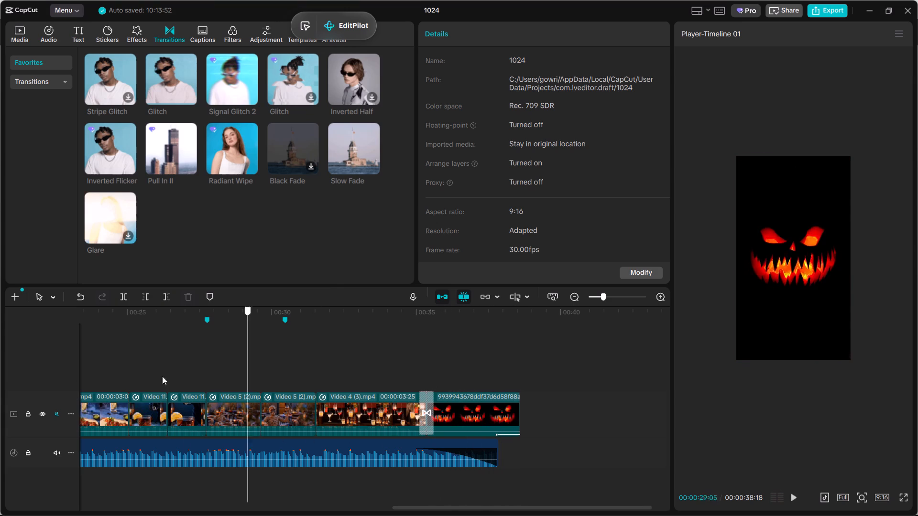
drag(162, 376, 0, 353)
Preview Halloween transitions such as Evidence Photo, Red Shatter, Cute Ghost and Demonic Hand for the cut between the Video 2 (5) and Video 8 clips.
click(331, 345)
drag(331, 345, 306, 355)
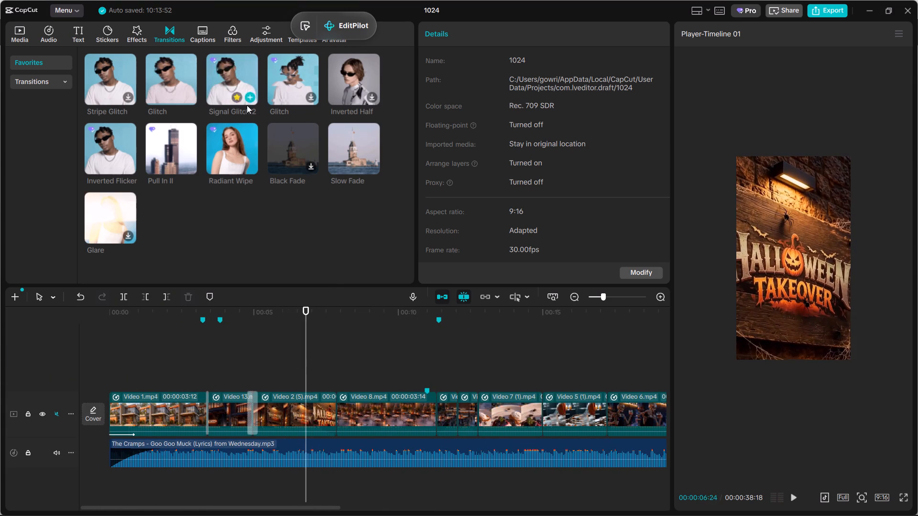
click(229, 139)
click(24, 78)
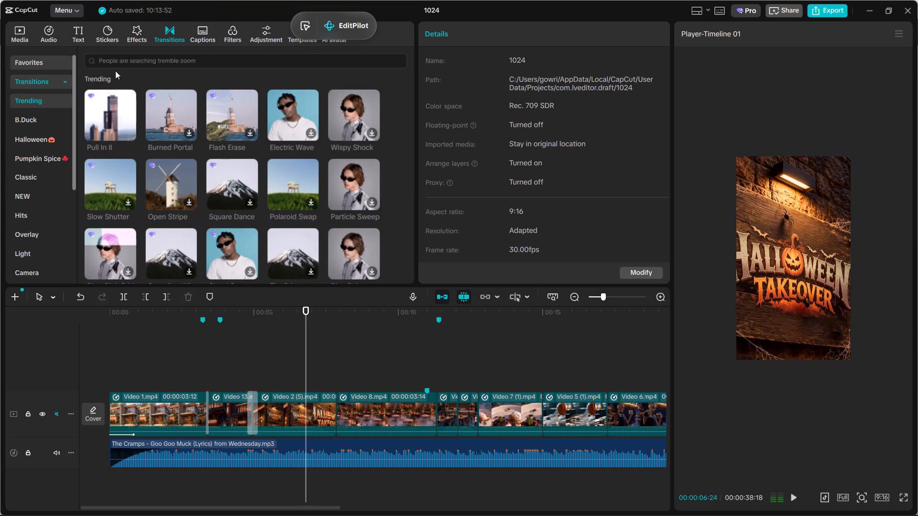
click(164, 63)
click(28, 130)
click(31, 140)
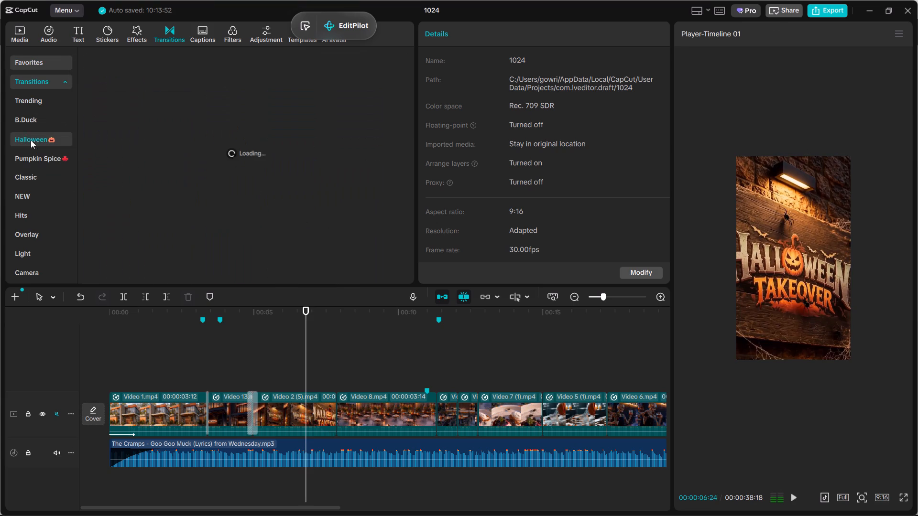
double_click(331, 382)
drag(331, 382, 322, 384)
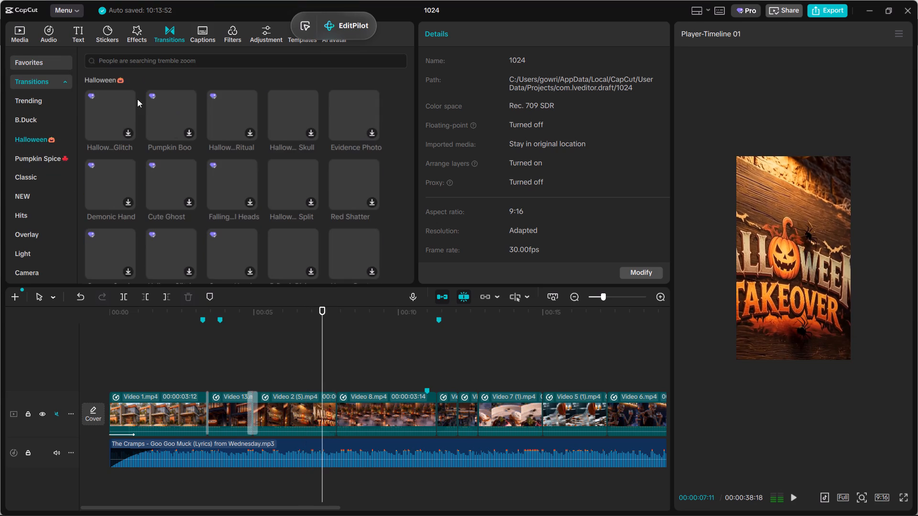
click(121, 105)
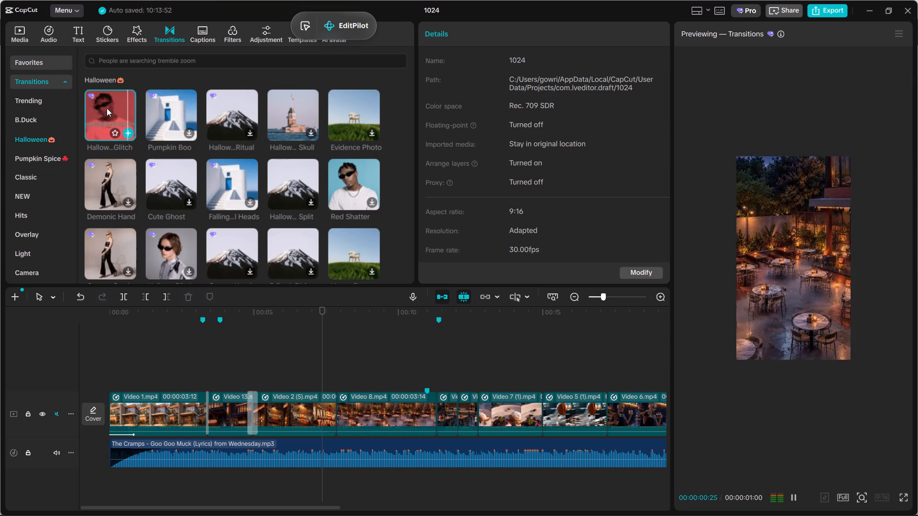
click(245, 107)
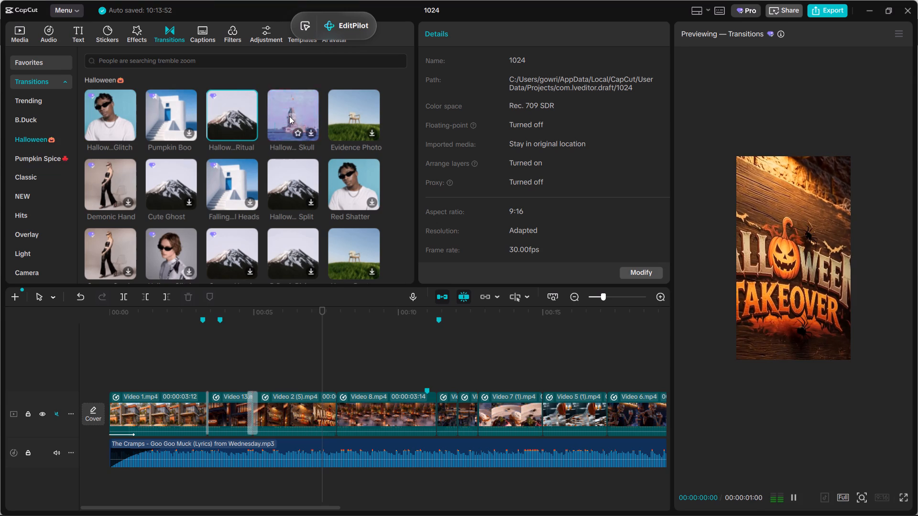
click(300, 104)
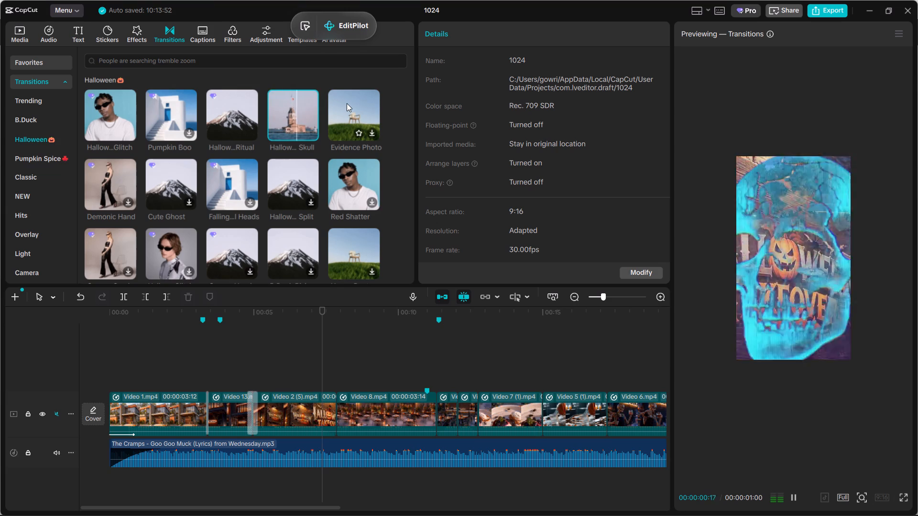
click(360, 107)
click(358, 175)
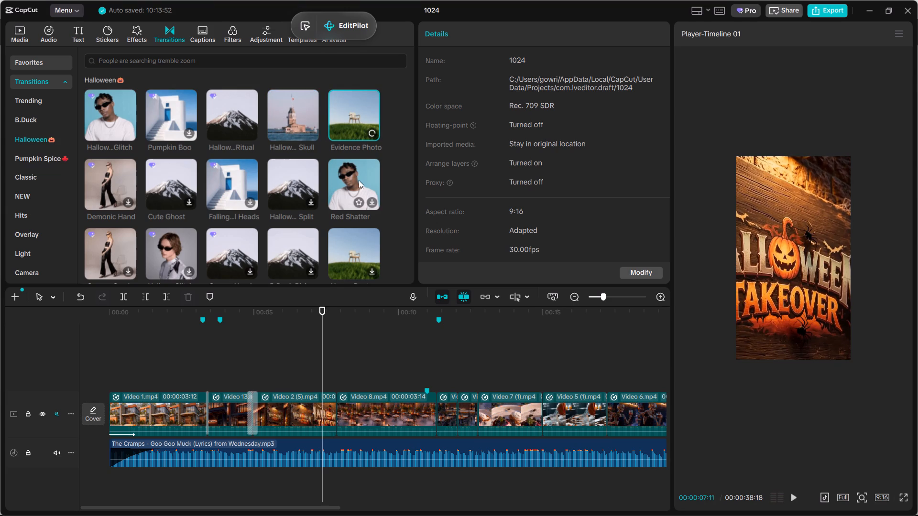
click(359, 180)
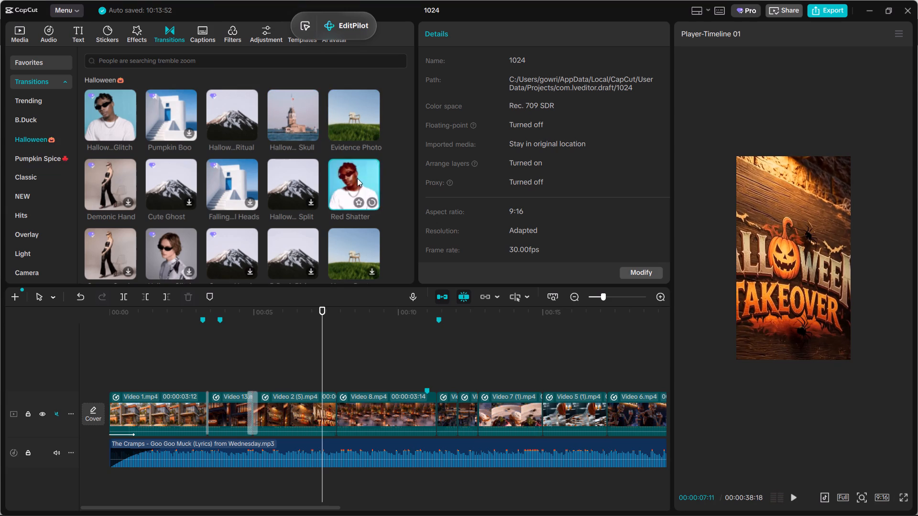
click(167, 174)
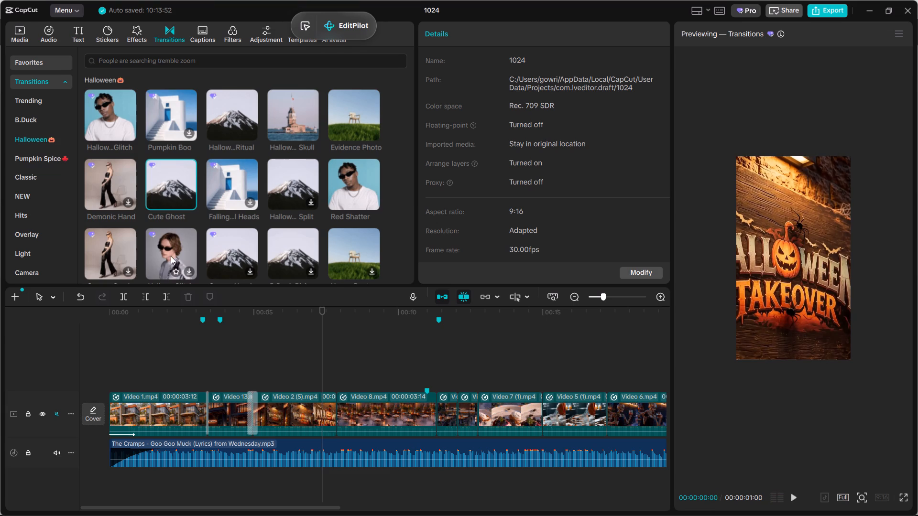
click(117, 176)
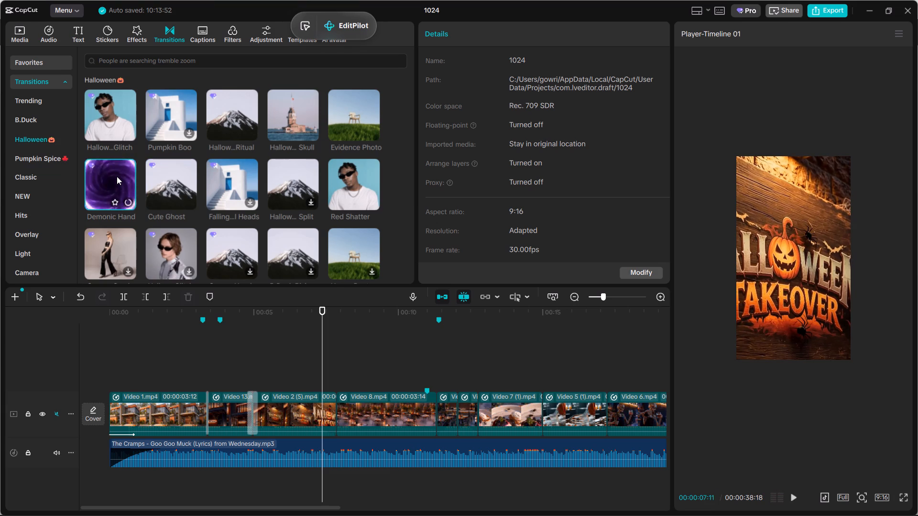
Examine further Halloween transitions for the same cut, including Orange Smoke, Creepy Hands and Horror Beat.
click(118, 232)
scroll(118, 232, down, 1)
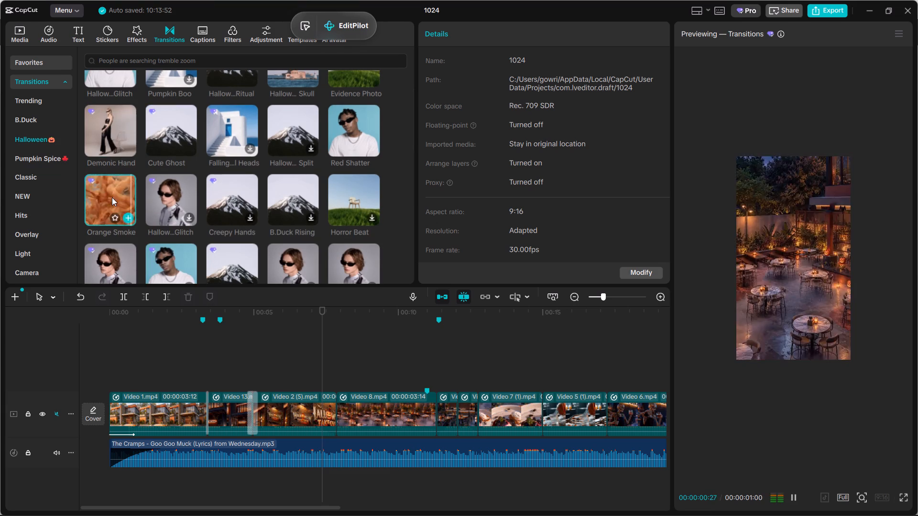
click(239, 196)
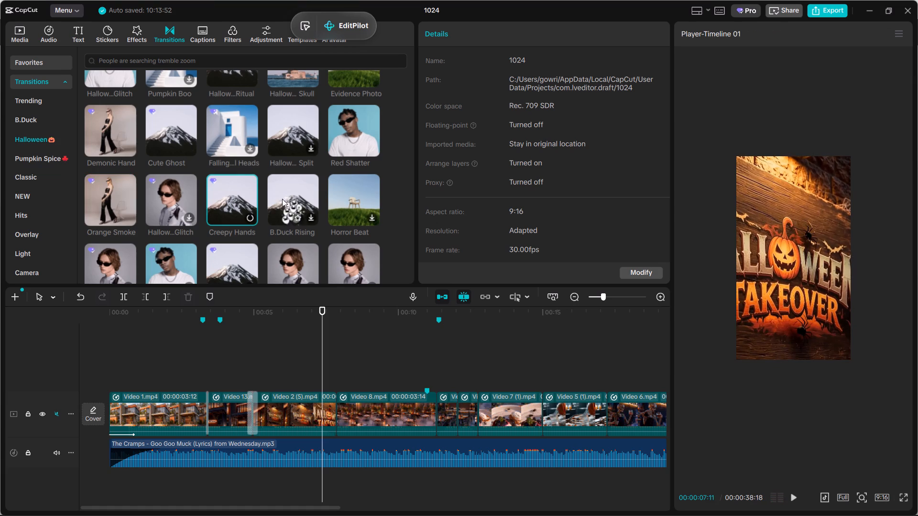
click(240, 197)
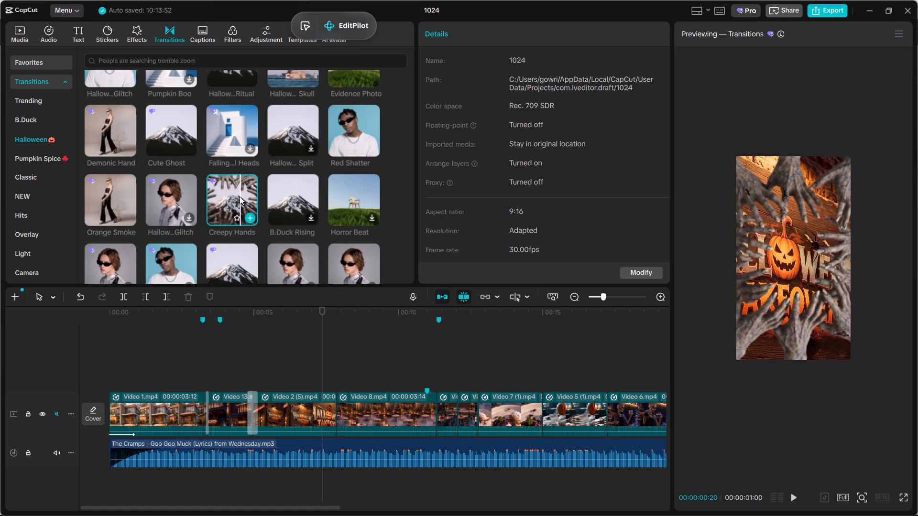
click(349, 197)
scroll(349, 197, down, 1)
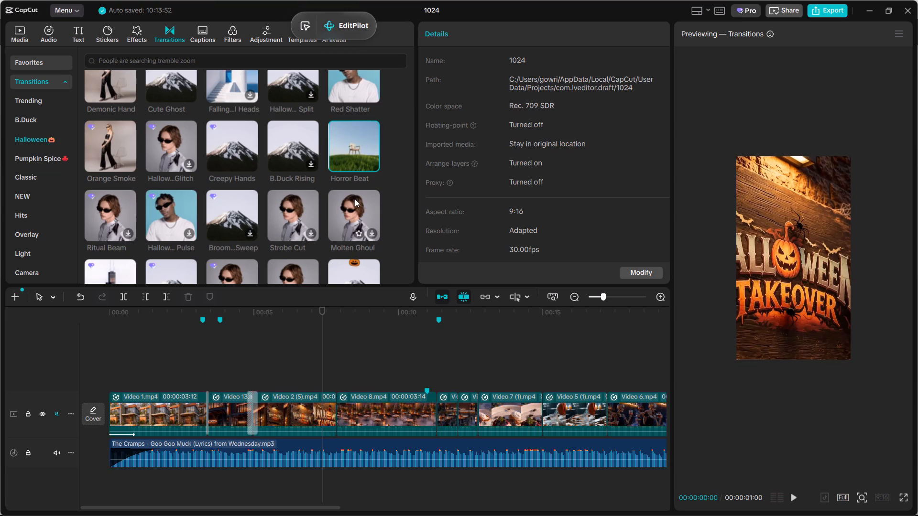
click(227, 209)
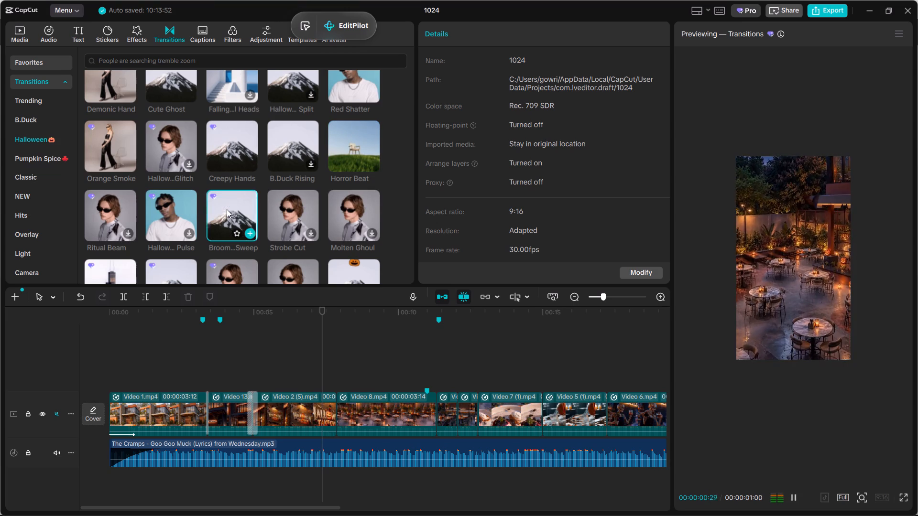
click(173, 207)
scroll(172, 207, down, 1)
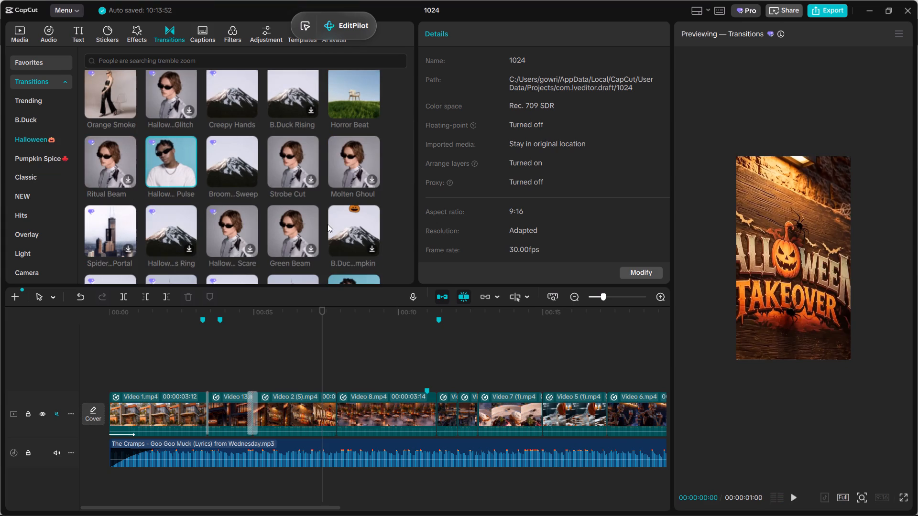
scroll(352, 226, down, 2)
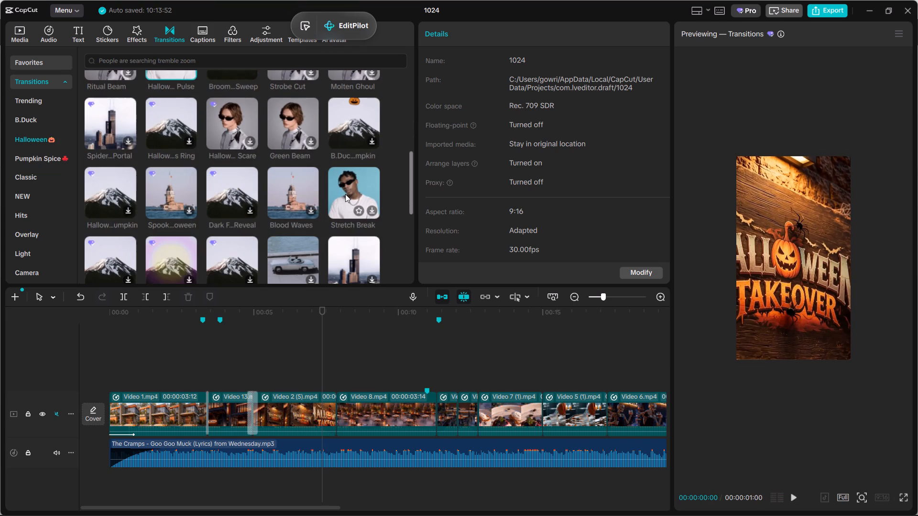
Add a Dark Fog Reveal transition between the Video 2 (5) and Video 8 clips, shorten its duration and play it back.
click(228, 186)
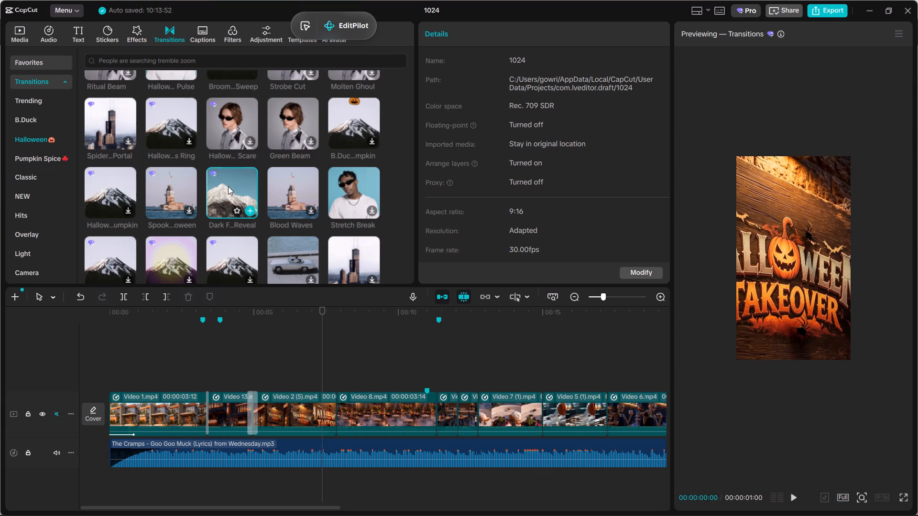
drag(229, 186, 369, 392)
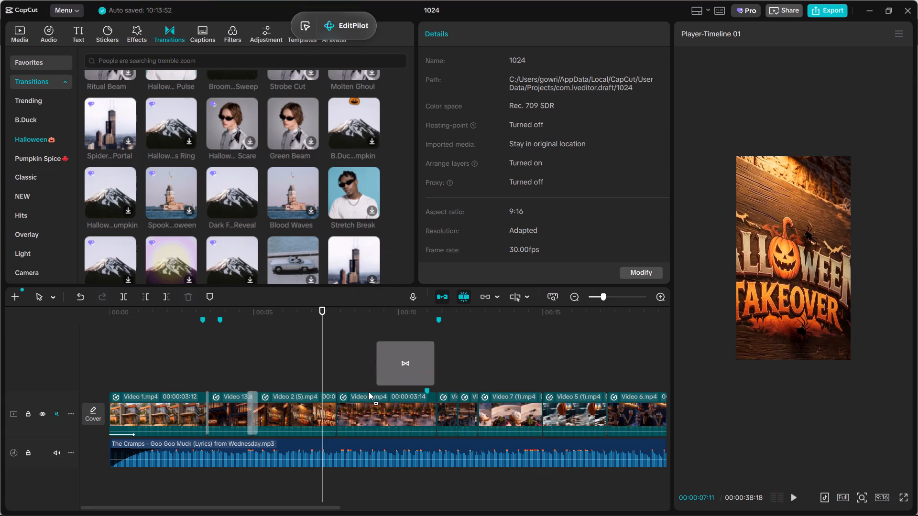
drag(369, 392, 342, 406)
click(541, 107)
drag(537, 113, 522, 117)
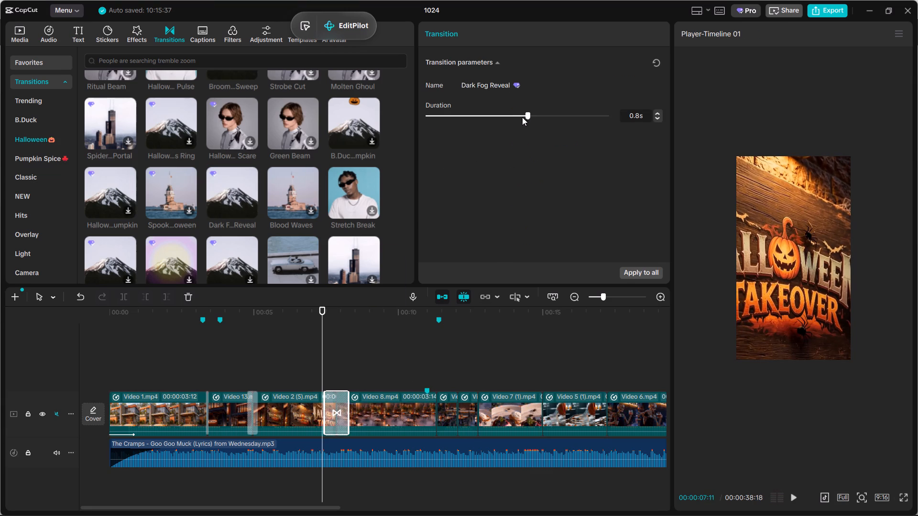
drag(522, 117, 521, 118)
click(291, 370)
key(space)
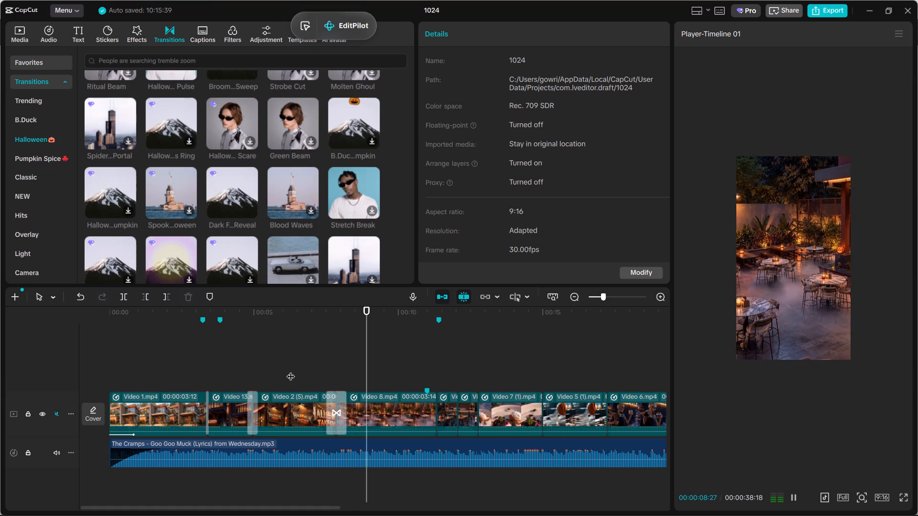
click(322, 363)
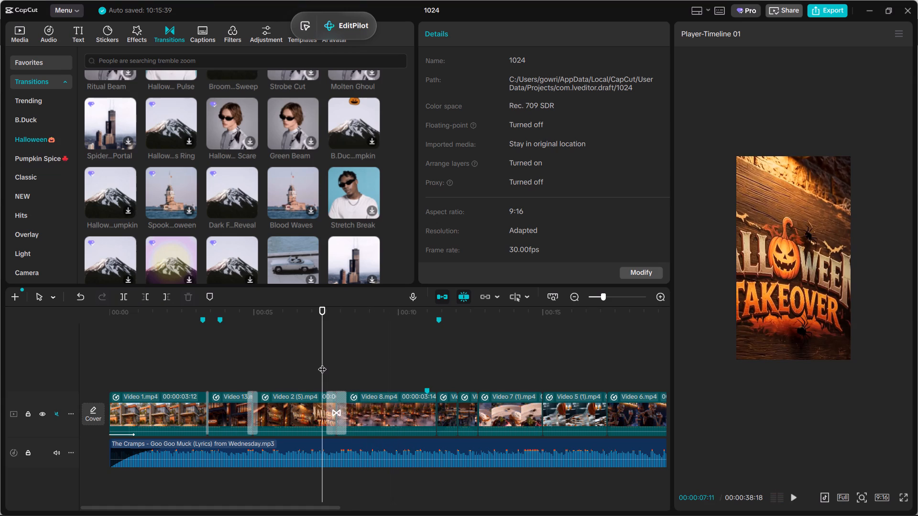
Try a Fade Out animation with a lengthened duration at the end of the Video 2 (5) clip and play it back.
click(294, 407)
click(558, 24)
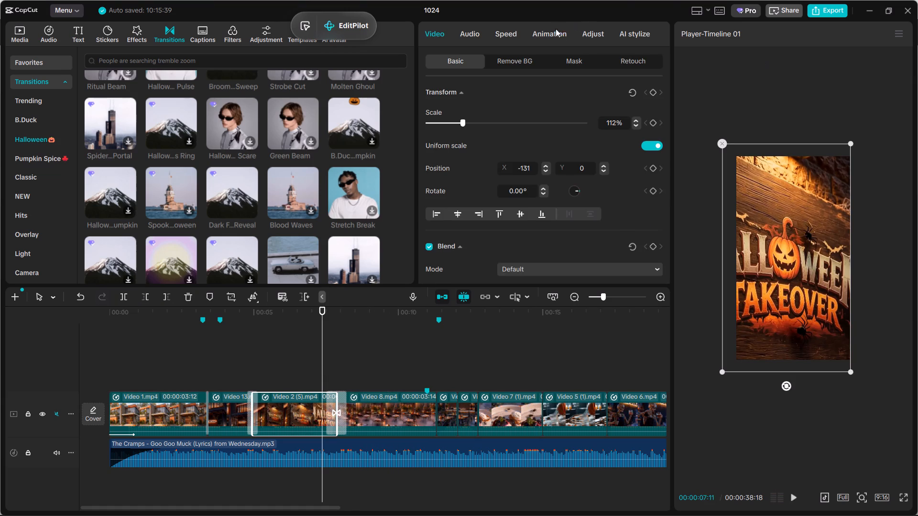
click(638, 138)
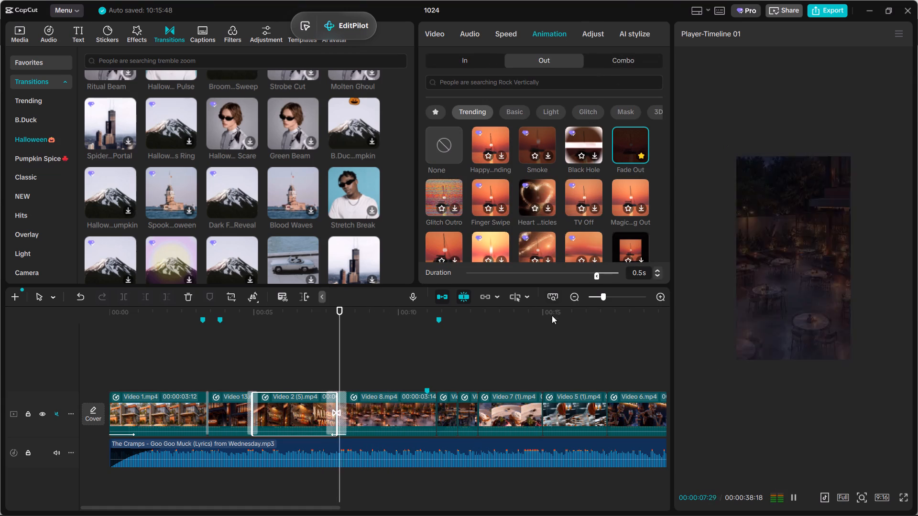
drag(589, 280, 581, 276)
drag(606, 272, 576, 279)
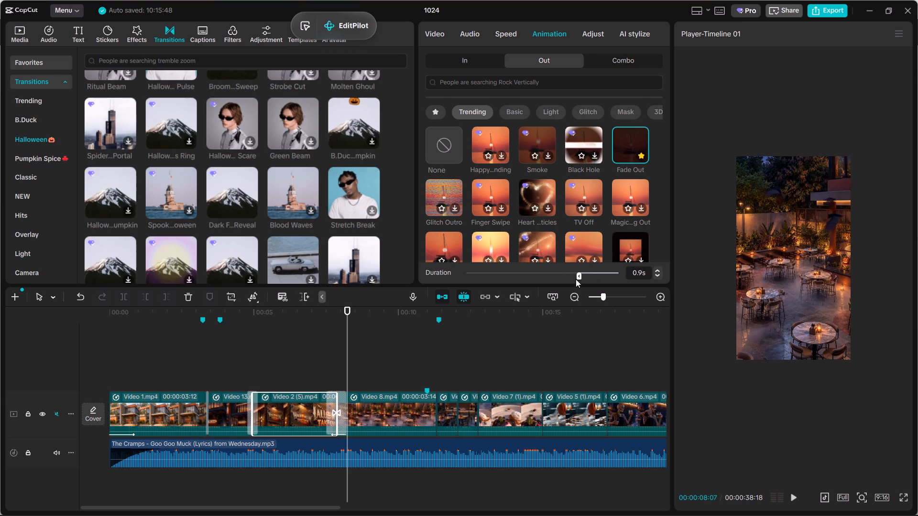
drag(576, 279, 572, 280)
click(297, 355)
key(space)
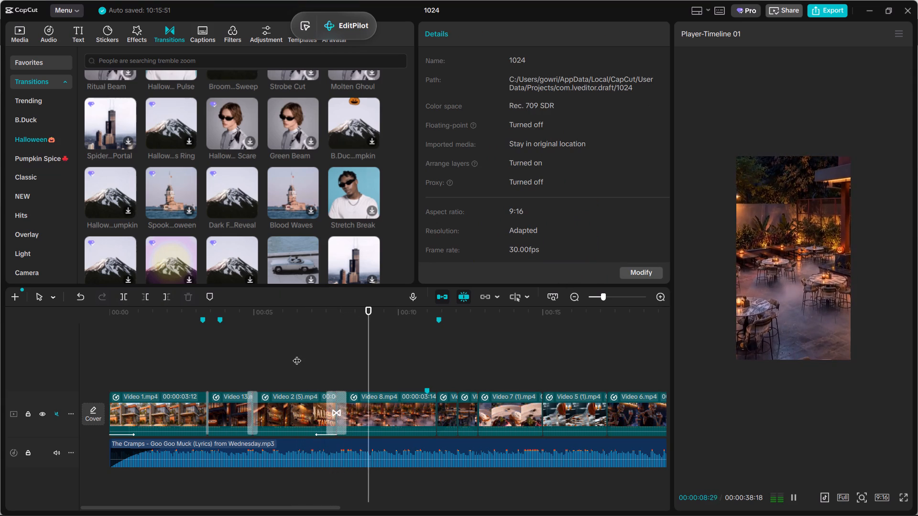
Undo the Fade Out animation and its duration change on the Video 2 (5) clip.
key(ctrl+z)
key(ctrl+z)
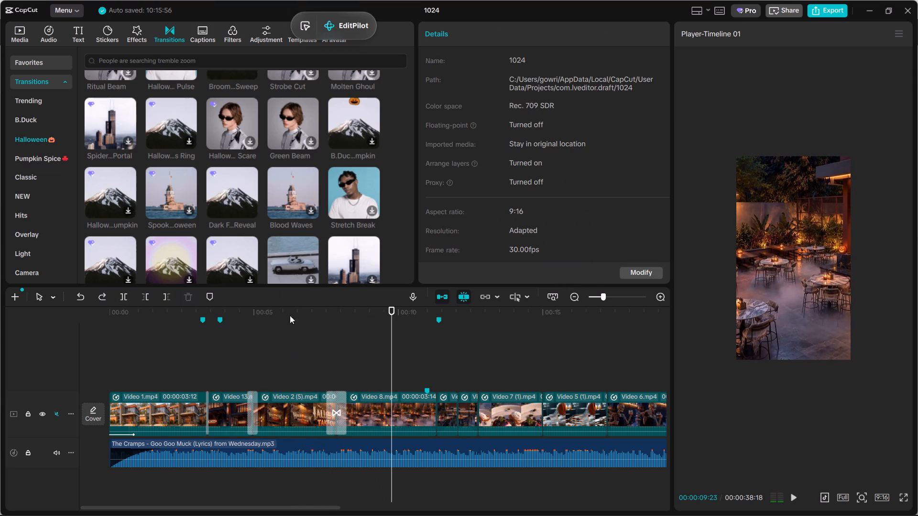
Preview more Halloween transitions, including Creepy Glitch, Neon Pumpkin, Ghost Flash, Misty Vortex and Dark Teeth.
click(232, 188)
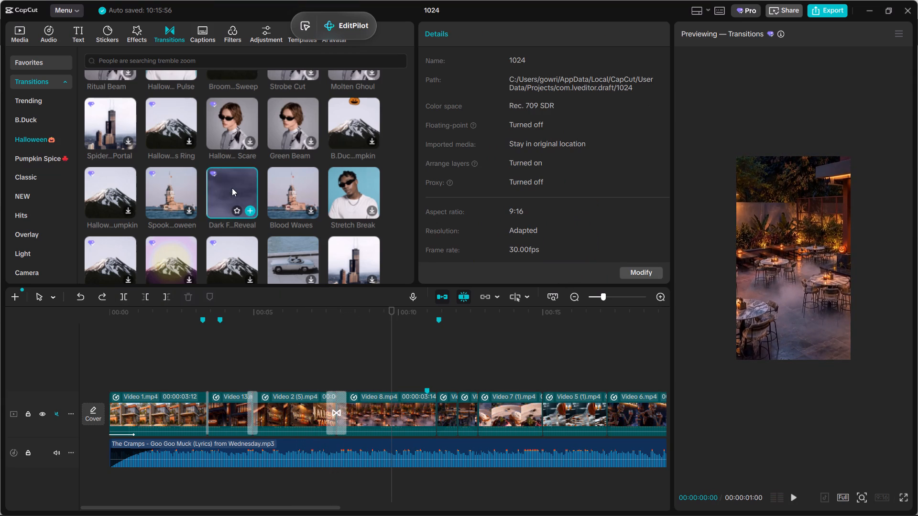
scroll(232, 188, down, 1)
click(287, 198)
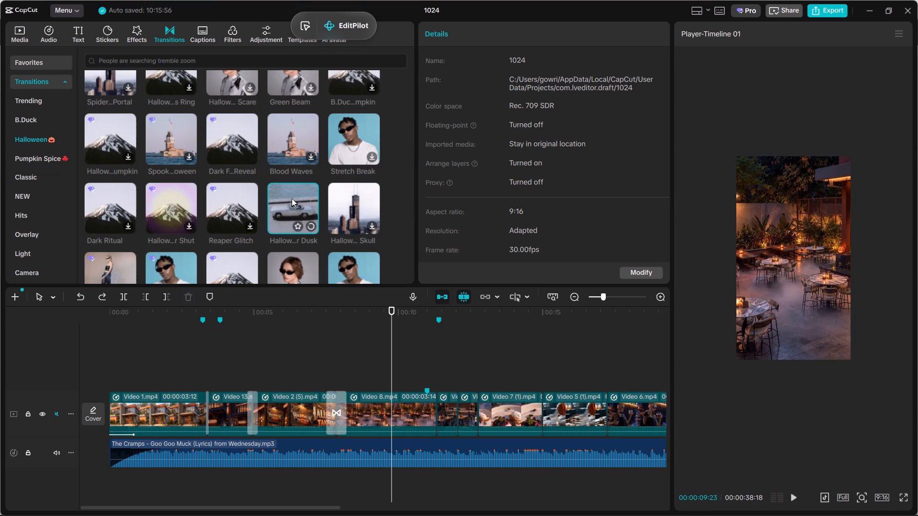
click(291, 204)
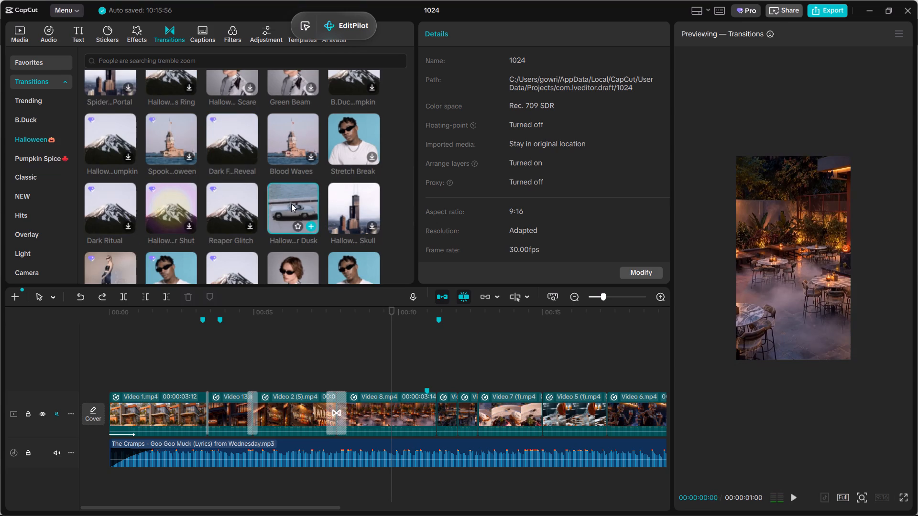
scroll(227, 222, down, 2)
click(154, 158)
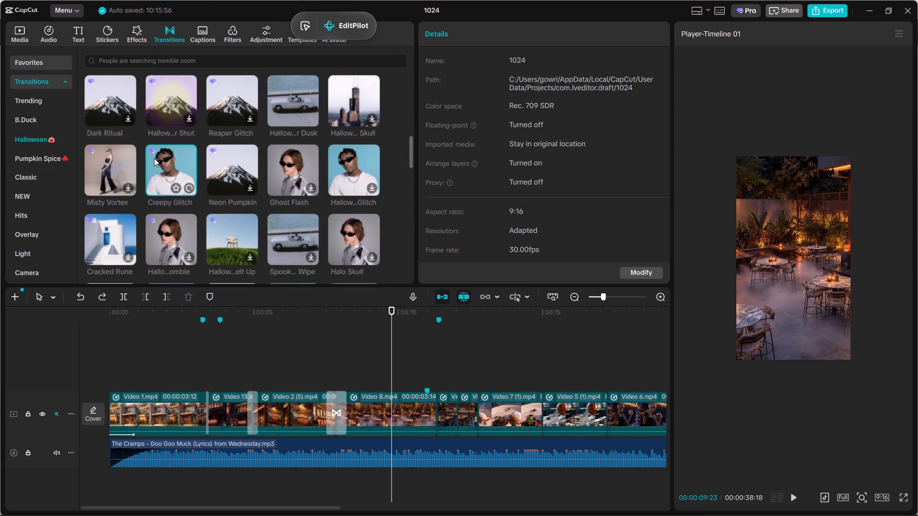
click(221, 170)
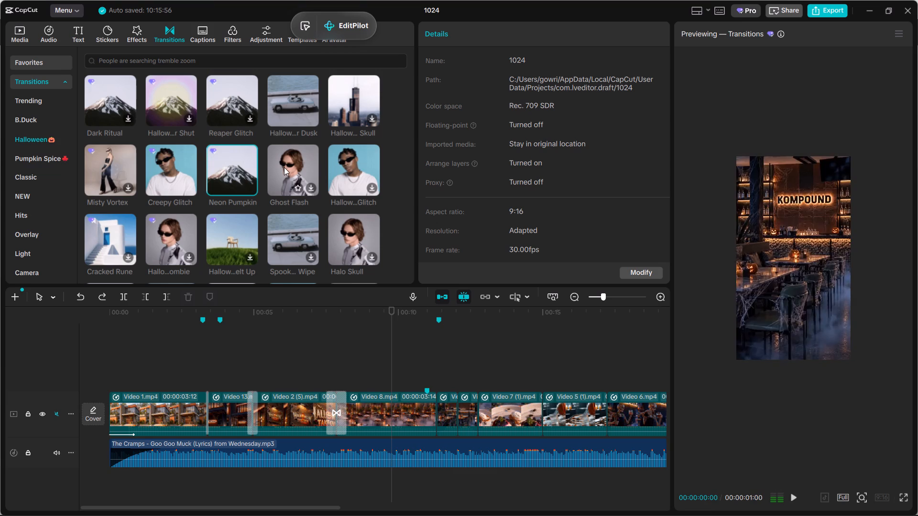
click(299, 160)
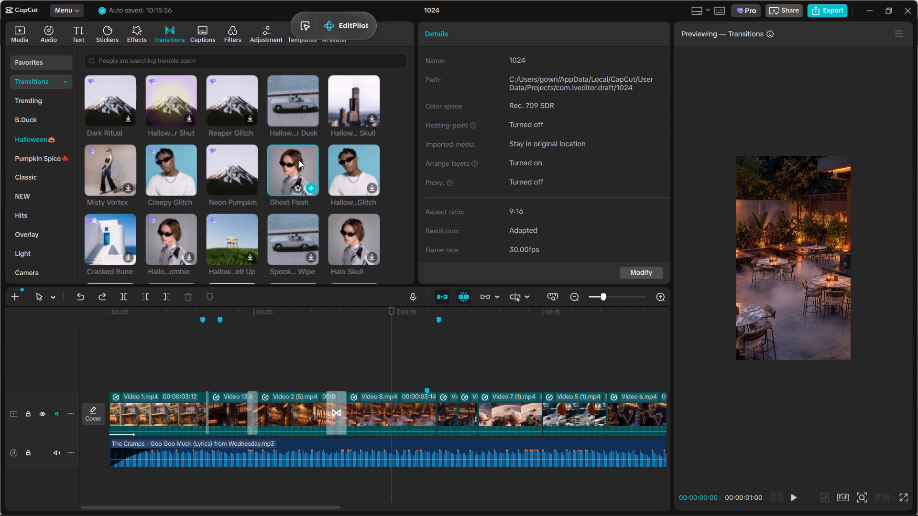
click(108, 161)
scroll(147, 173, down, 1)
click(229, 196)
scroll(275, 242, down, 1)
click(263, 353)
drag(263, 353, 262, 353)
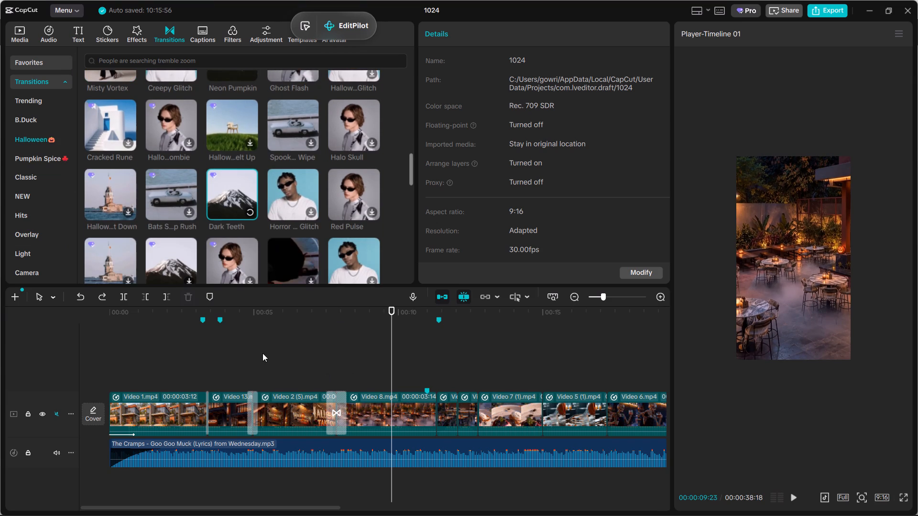
Play the edit from the beginning to review the Video 1 and Video 13 clips and their transitions.
drag(262, 353, 13, 350)
click(112, 350)
click(115, 350)
triple_click(115, 350)
click(185, 361)
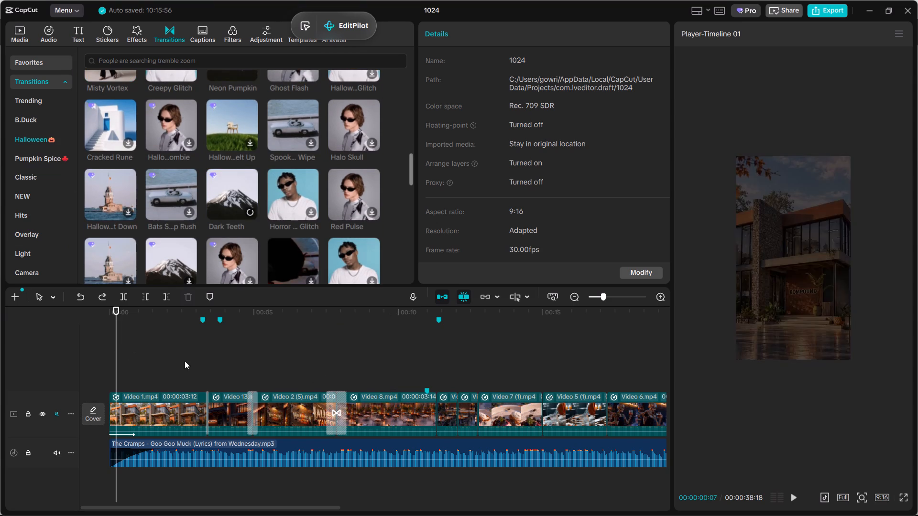
drag(185, 361, 55, 361)
key(space)
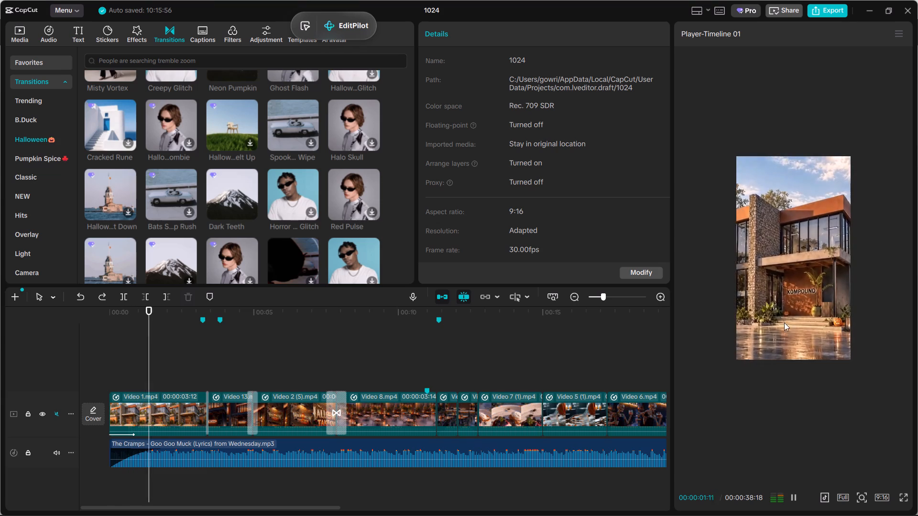
ctrl+scroll(319, 324, up, 4)
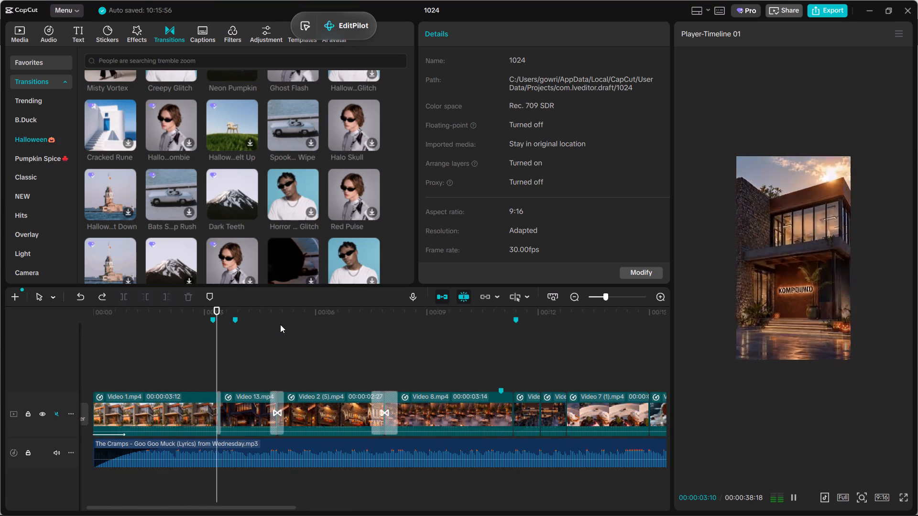
ctrl+scroll(280, 324, up, 3)
ctrl+scroll(280, 324, down, 3)
ctrl+scroll(280, 332, up, 2)
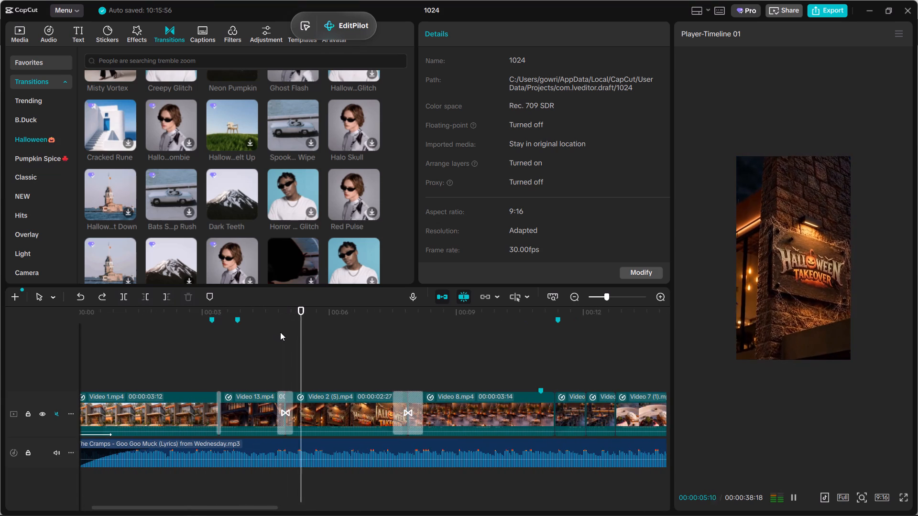
key(space)
Inspect the Video 13 clip's speed curve and slow-motion setting, and play it back through the Video 2 (5) clip.
click(261, 351)
click(251, 405)
scroll(452, 319, down, 2)
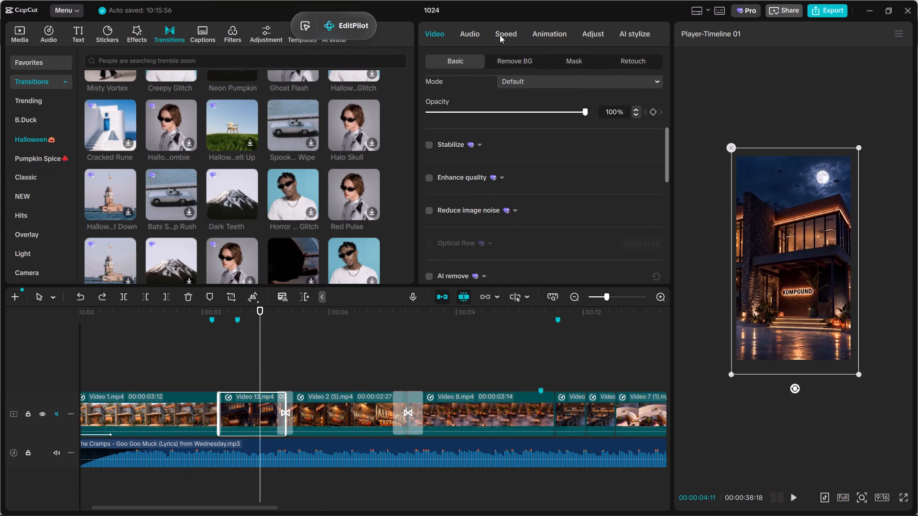
click(500, 35)
scroll(500, 35, down, 1)
click(589, 193)
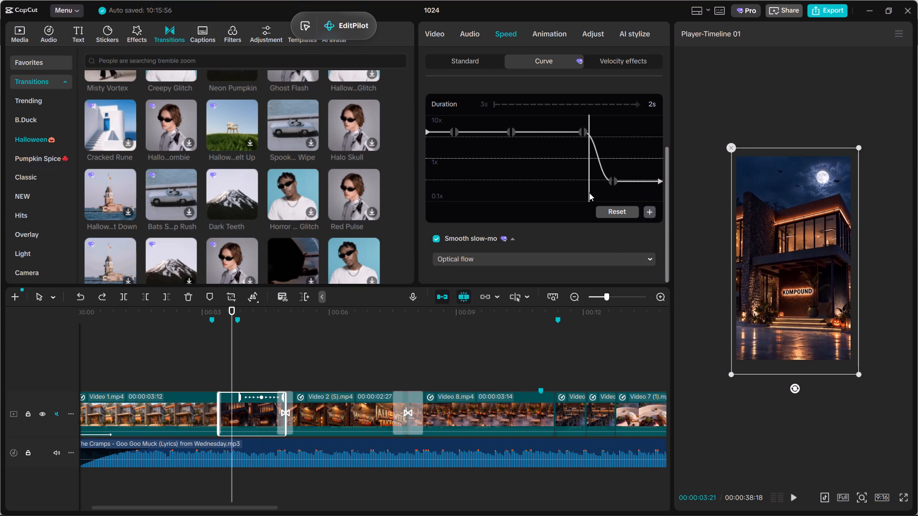
key(space)
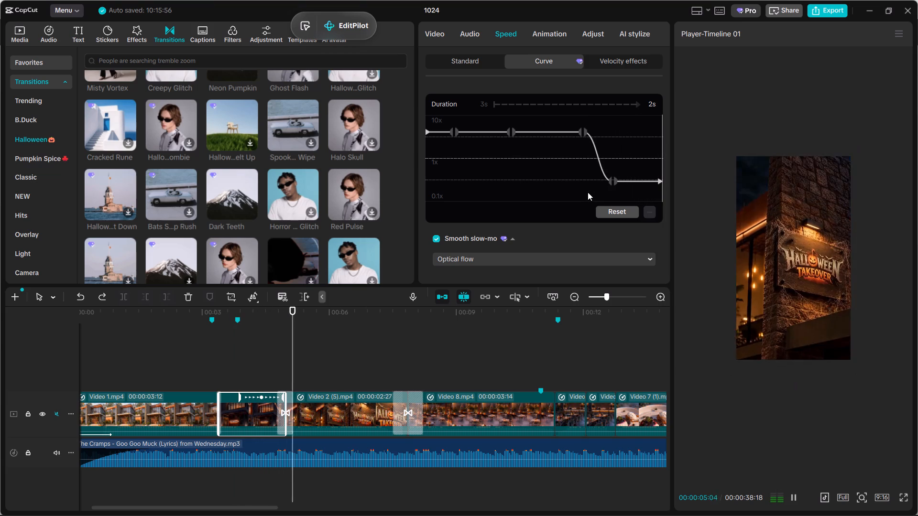
scroll(483, 265, down, 2)
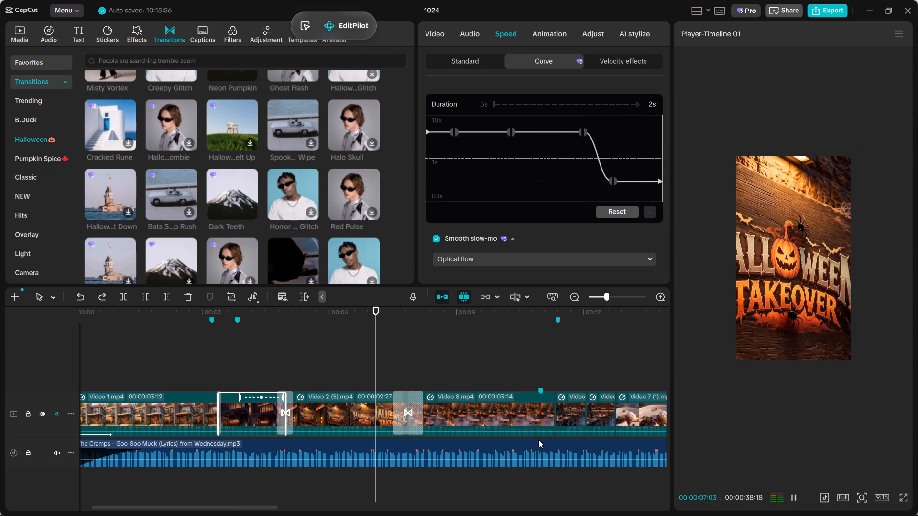
ctrl+scroll(383, 507, down, 4)
Delete the Dark Fog Reveal transition between the Video 2 (5) and Video 8 clips.
click(378, 422)
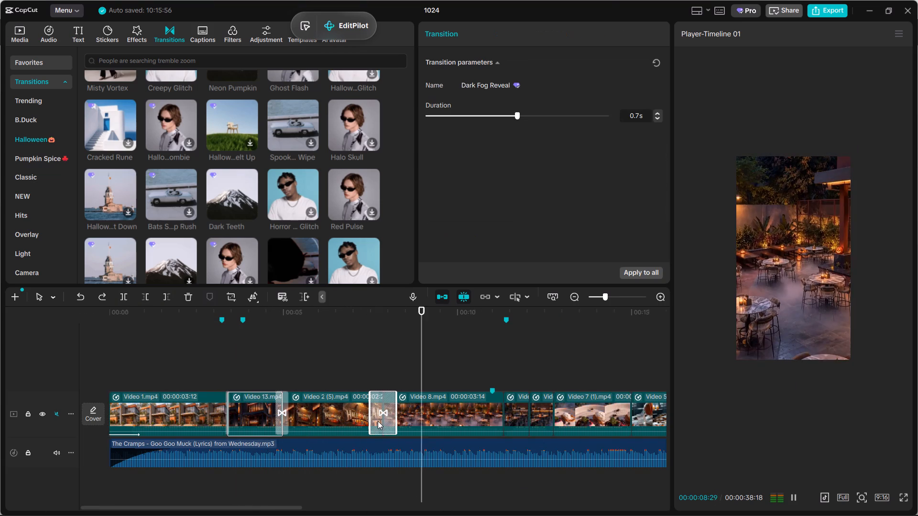
key(BackSpace)
Add the Dark Teeth Halloween transition between the Video 2 (5) and Video 8 clips and play it back.
scroll(298, 353, down, 1)
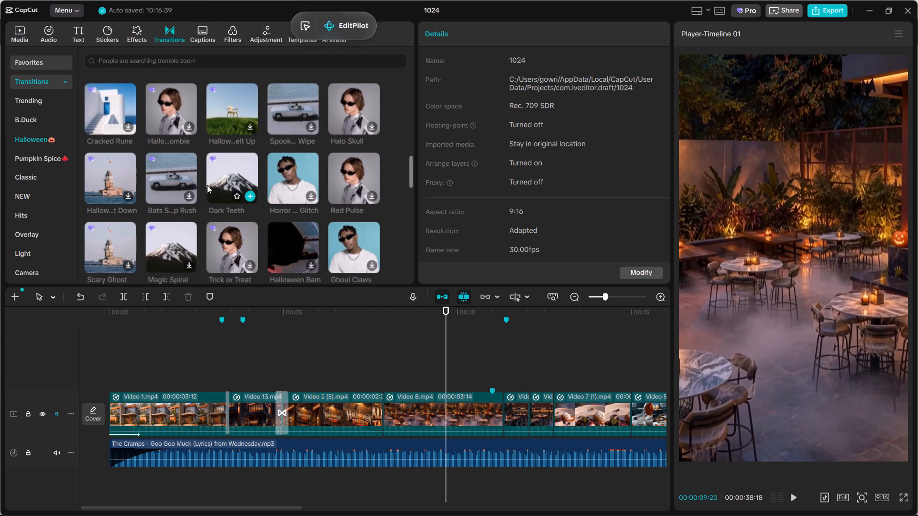
click(207, 185)
scroll(219, 177, down, 1)
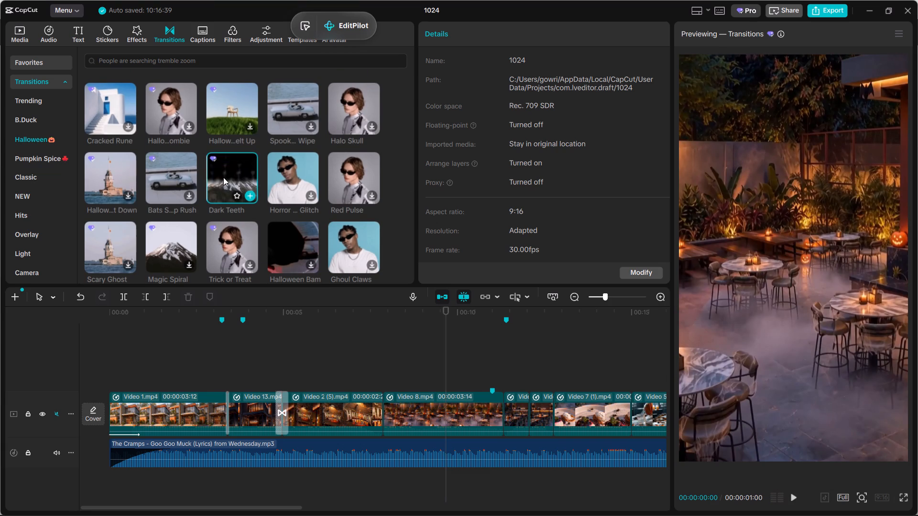
drag(227, 179, 380, 414)
click(340, 373)
key(space)
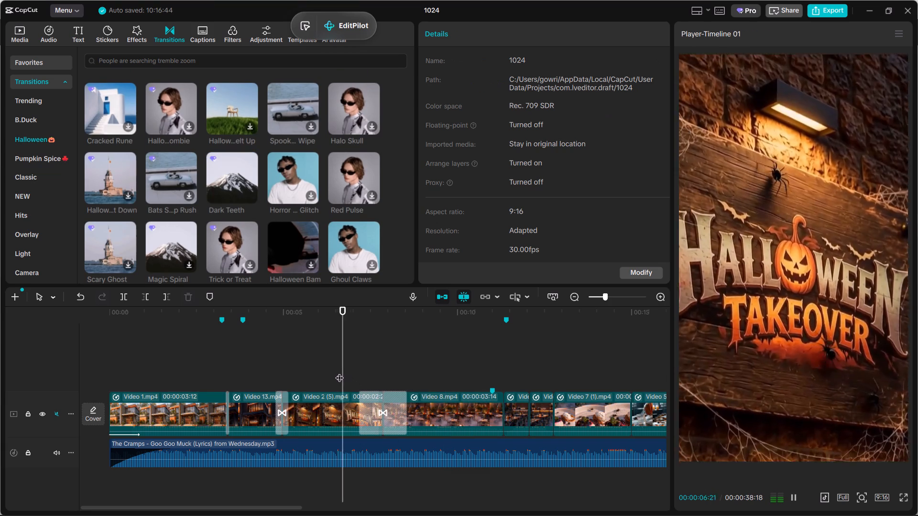
ctrl+scroll(896, 298, down, 3)
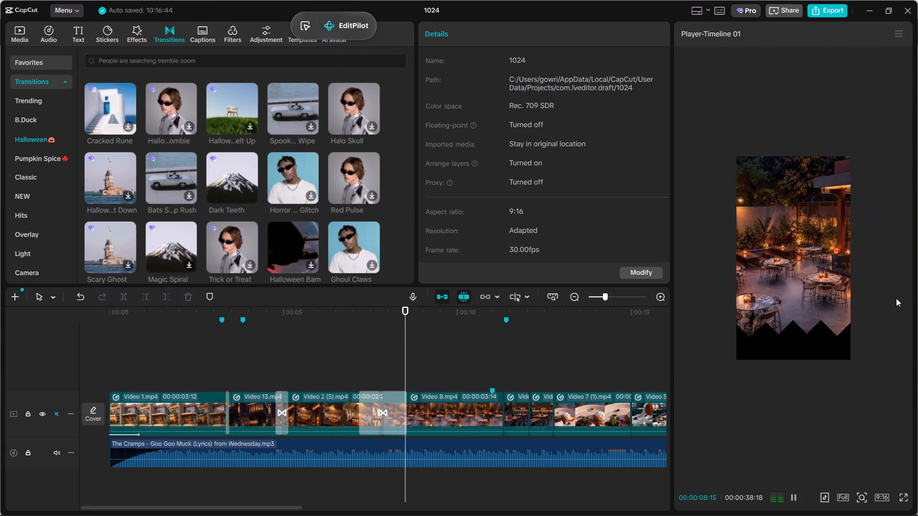
ctrl+scroll(891, 298, down, 1)
click(336, 367)
key(space)
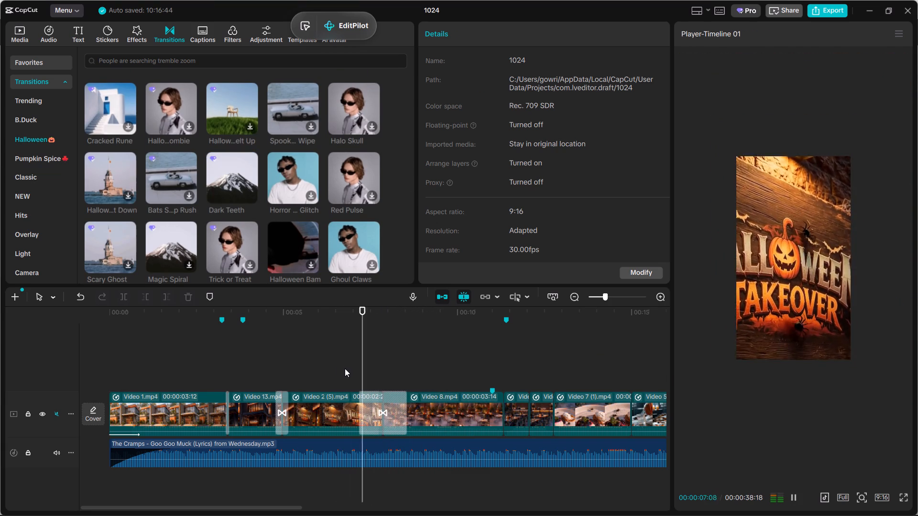
Shorten the Dark Teeth transition's duration in two passes, playing it back after each change.
click(381, 406)
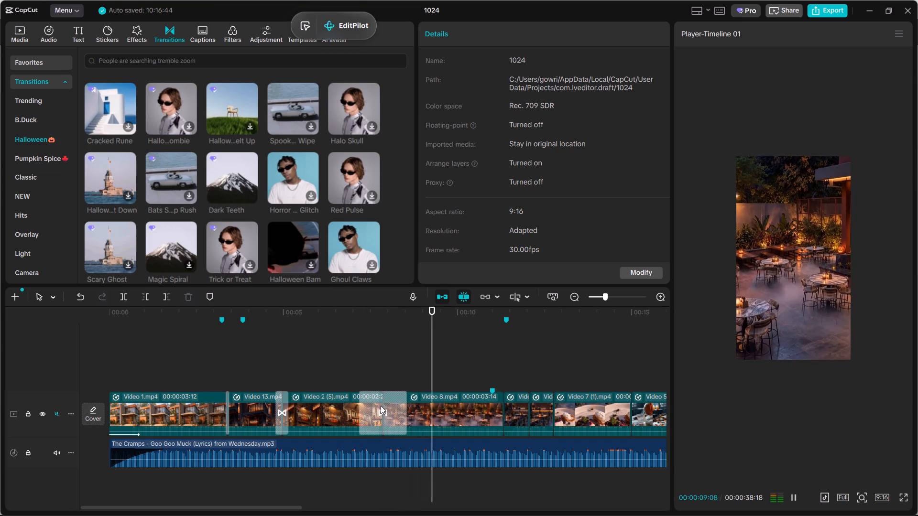
click(533, 119)
click(347, 352)
key(space)
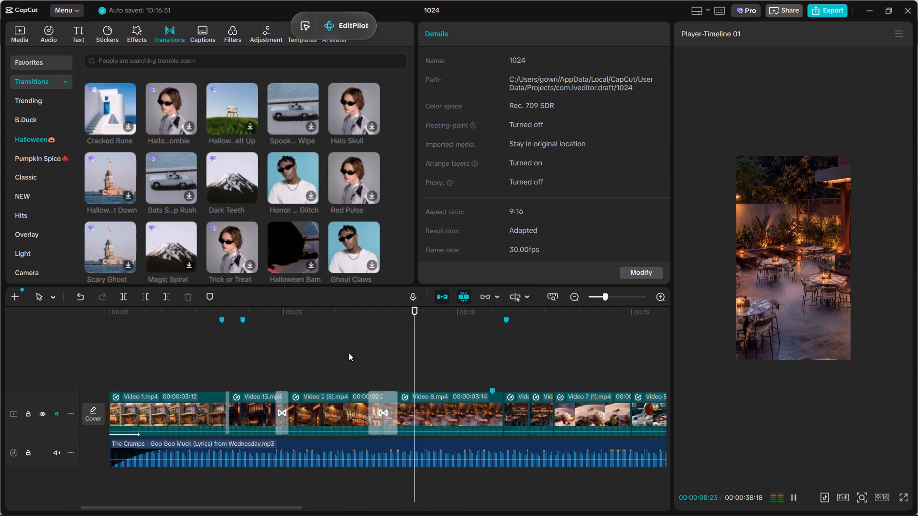
ctrl+scroll(366, 392, up, 5)
click(370, 411)
drag(499, 115, 489, 118)
click(335, 362)
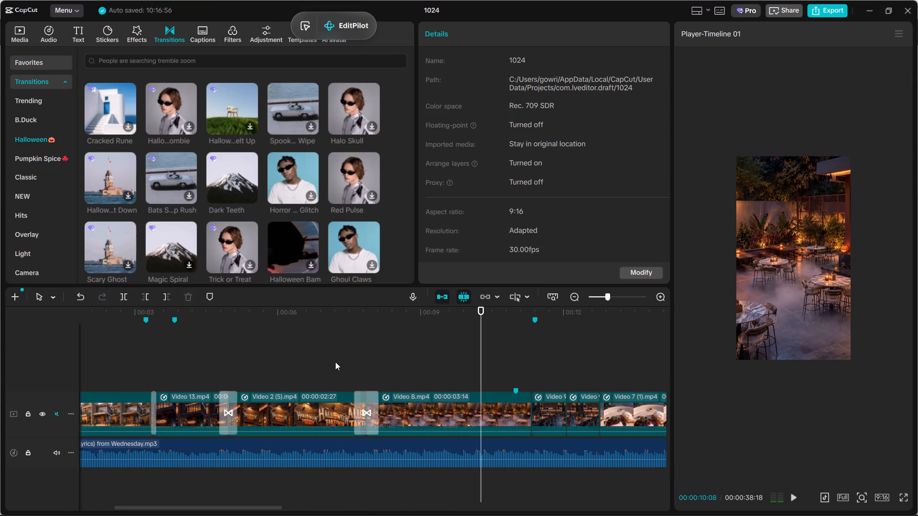
key(space)
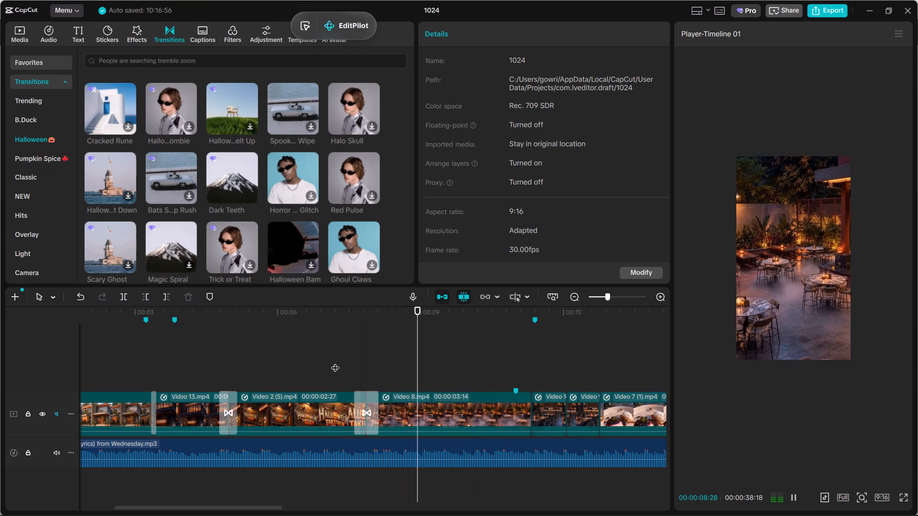
ctrl+scroll(348, 385, up, 4)
key(space)
Review playback from the Video 8 clip through Video 7 (1) and check the Video 7 (1) clip's speed curve.
ctrl+scroll(801, 297, up, 5)
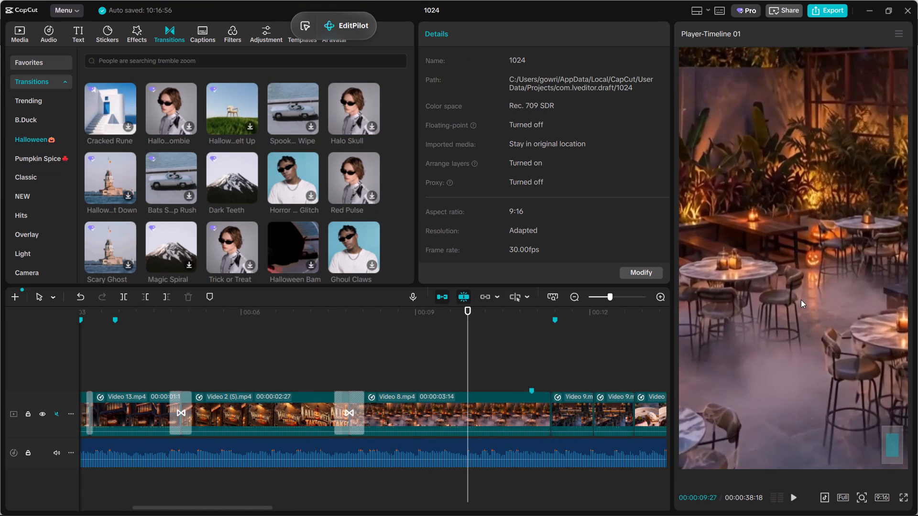
key(space)
ctrl+scroll(805, 304, down, 7)
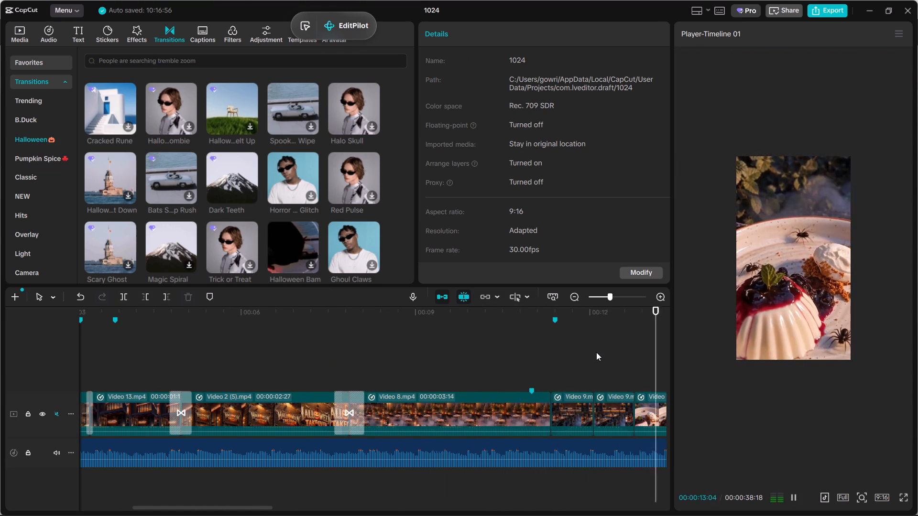
ctrl+scroll(120, 352, down, 4)
key(space)
click(181, 402)
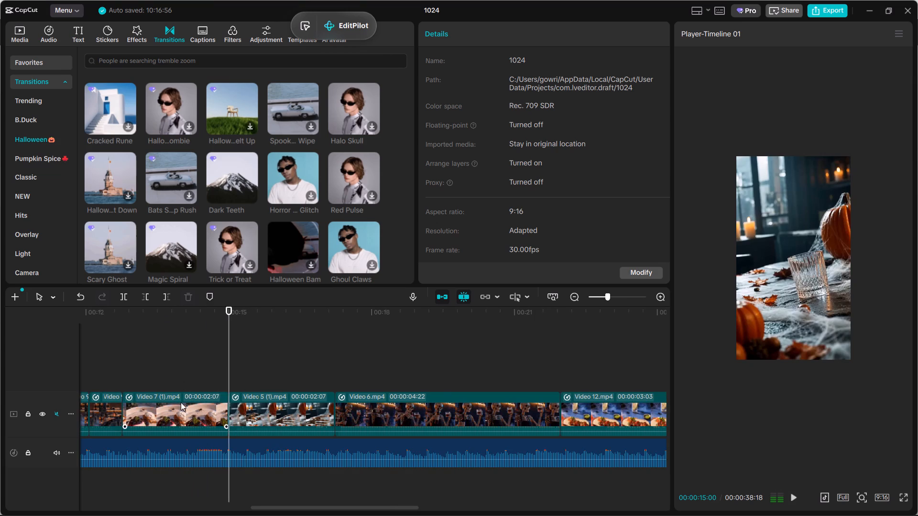
click(496, 38)
scroll(496, 38, down, 1)
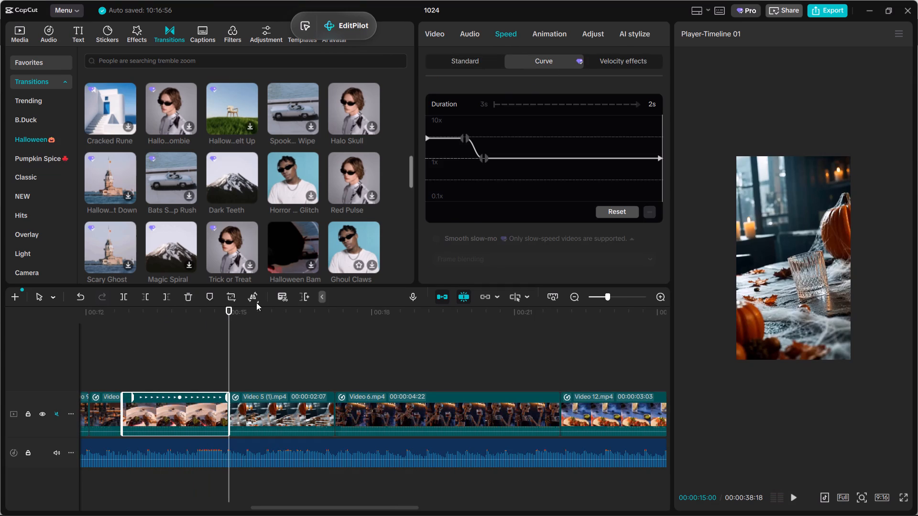
click(108, 406)
click(117, 378)
drag(117, 378, 87, 383)
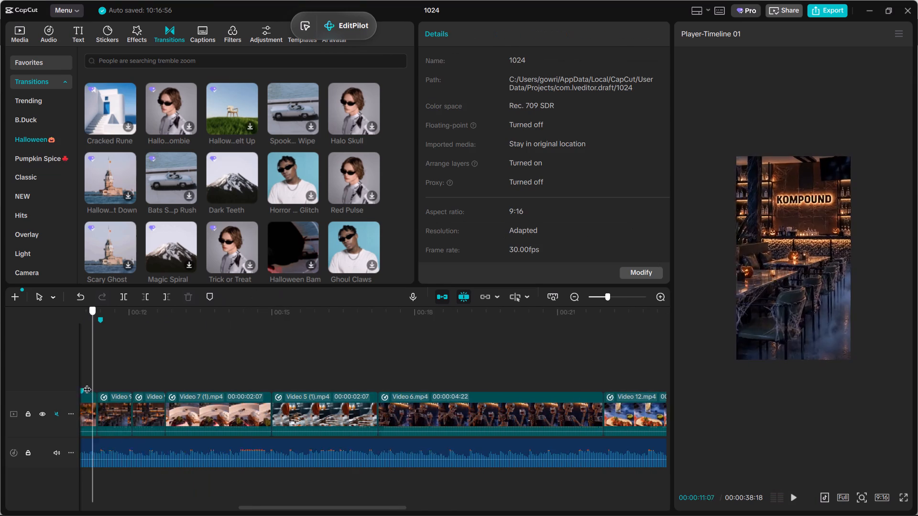
Enable Smooth slow-mo on the Video 8 clip's speed curve and set its method to Optical flow.
drag(87, 383, 169, 399)
click(169, 399)
click(500, 35)
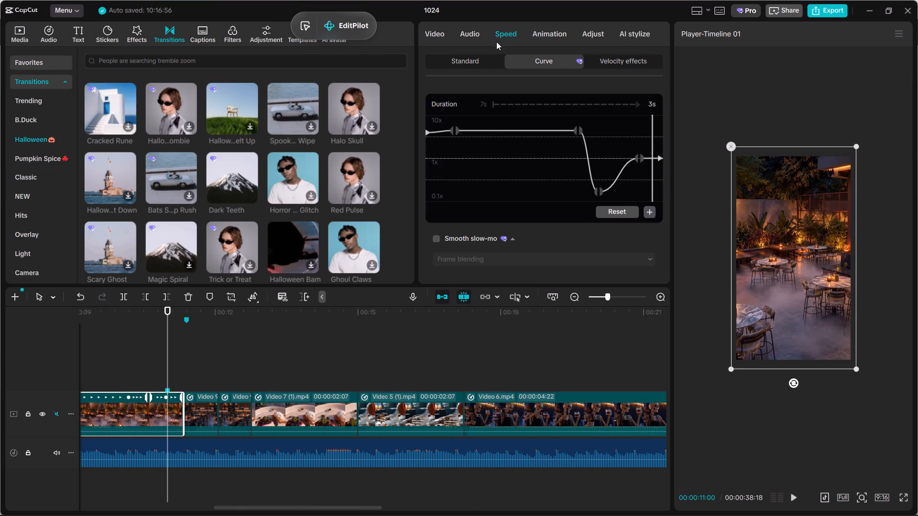
scroll(515, 54, down, 1)
click(437, 241)
click(465, 260)
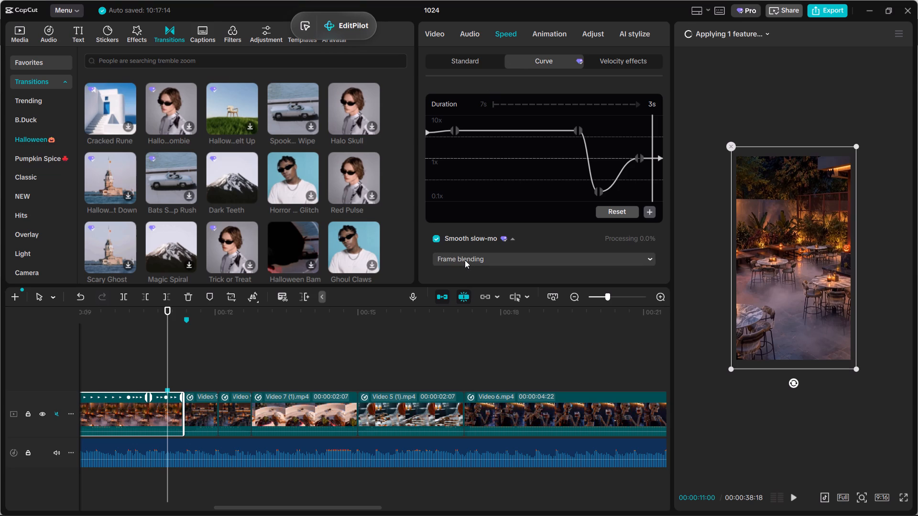
click(495, 306)
Examine the speed curves and Smooth slow-mo settings of the clips from Video 9 through the jack-o'-lantern ending.
click(207, 411)
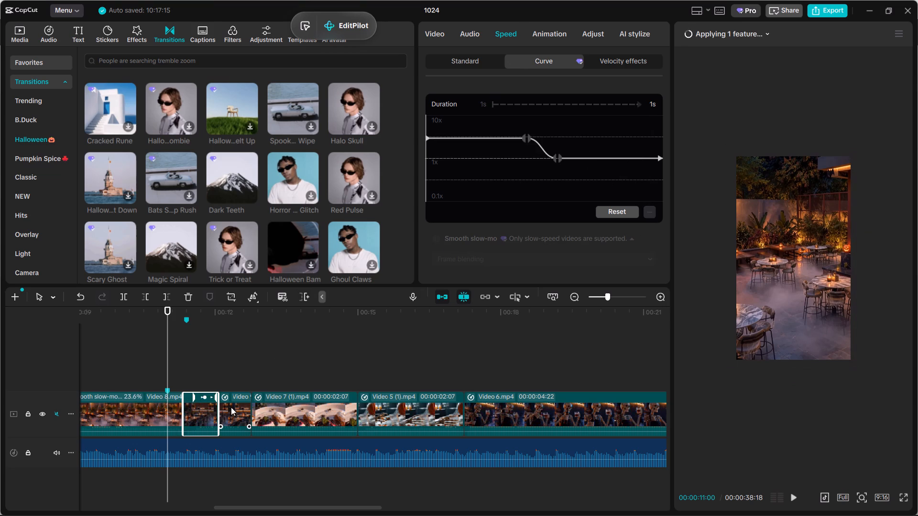
click(232, 407)
click(265, 407)
click(380, 409)
click(518, 408)
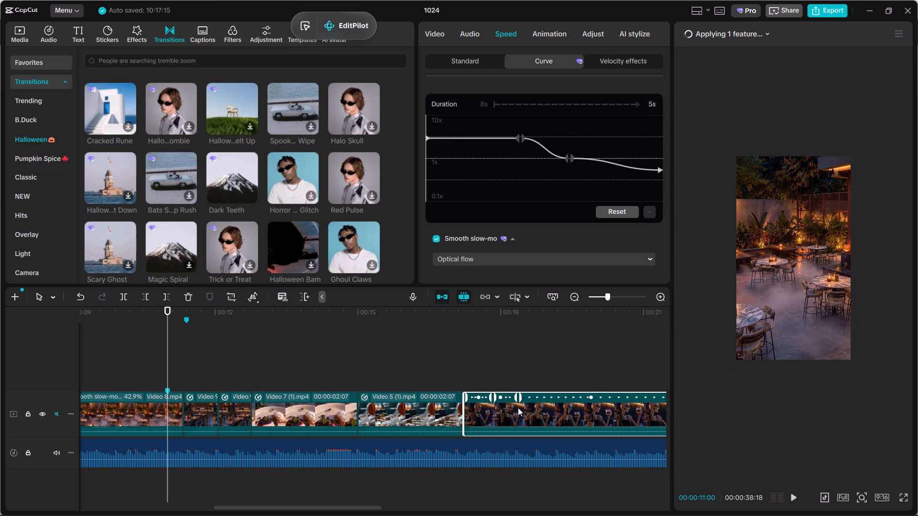
drag(327, 507, 442, 507)
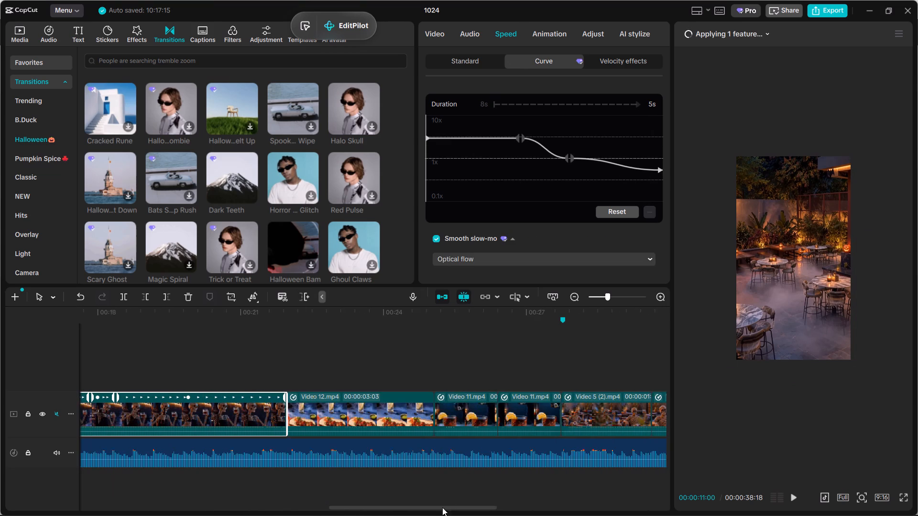
drag(442, 507, 443, 507)
click(350, 424)
click(460, 420)
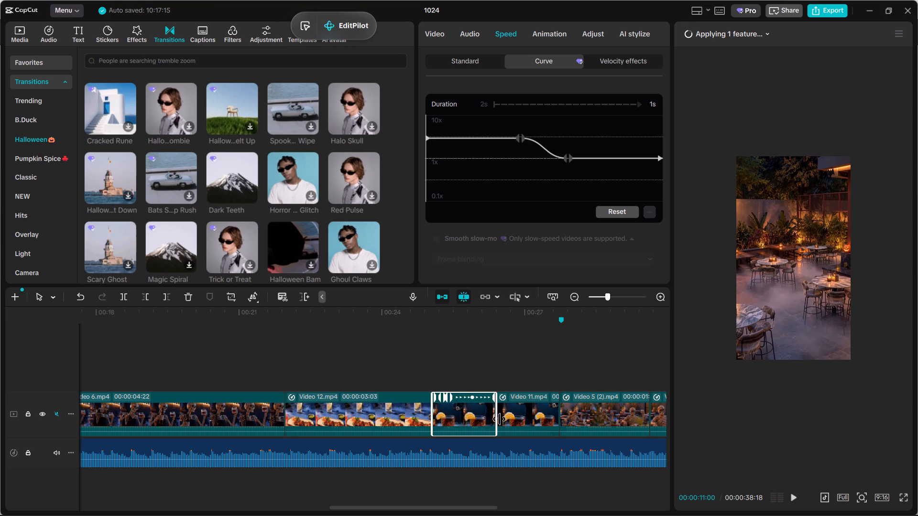
click(521, 419)
click(609, 414)
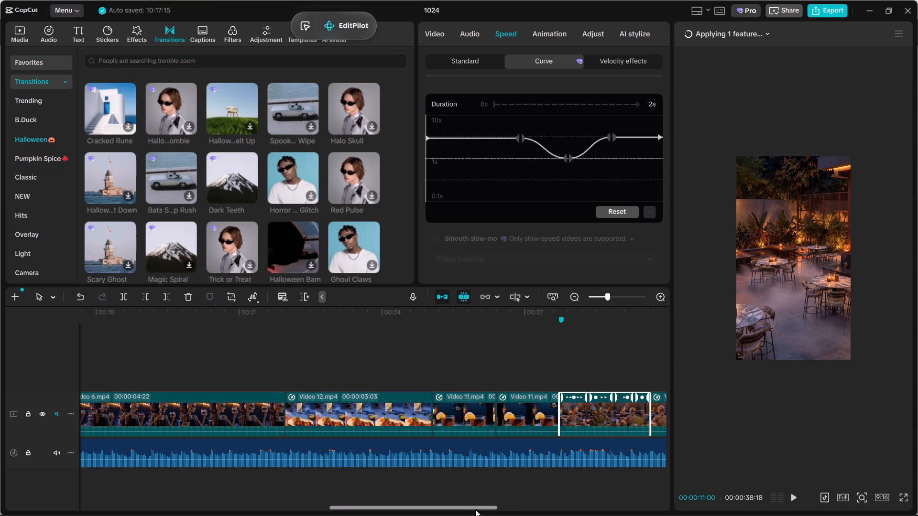
drag(475, 509, 563, 509)
click(384, 414)
click(465, 415)
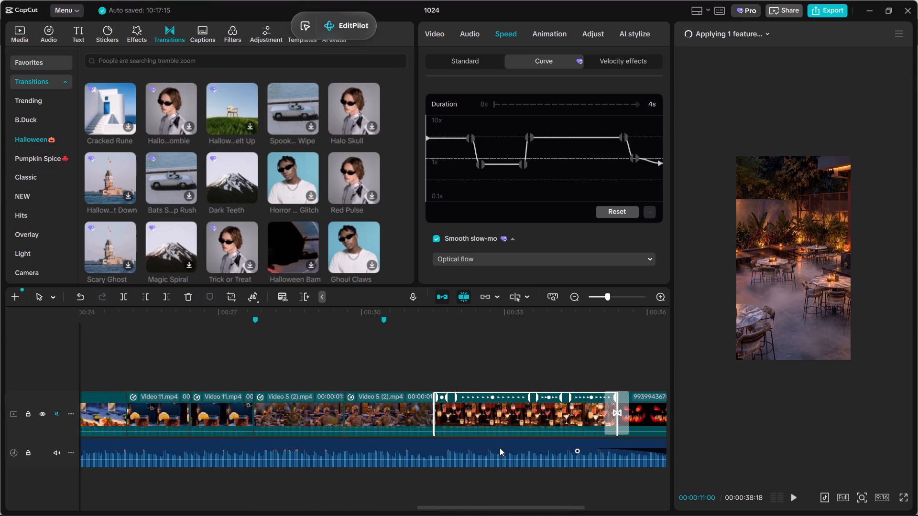
drag(508, 509, 547, 509)
click(529, 425)
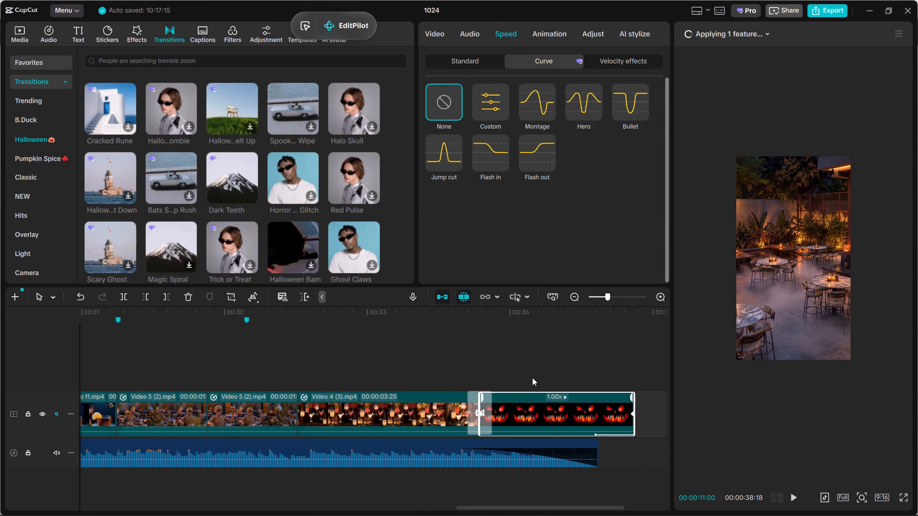
Play the edit from the beginning and check the Video 1 clip's speed curve and Smooth slow-mo setting.
click(532, 377)
drag(532, 377, 5, 250)
key(space)
ctrl+scroll(272, 409, down, 1)
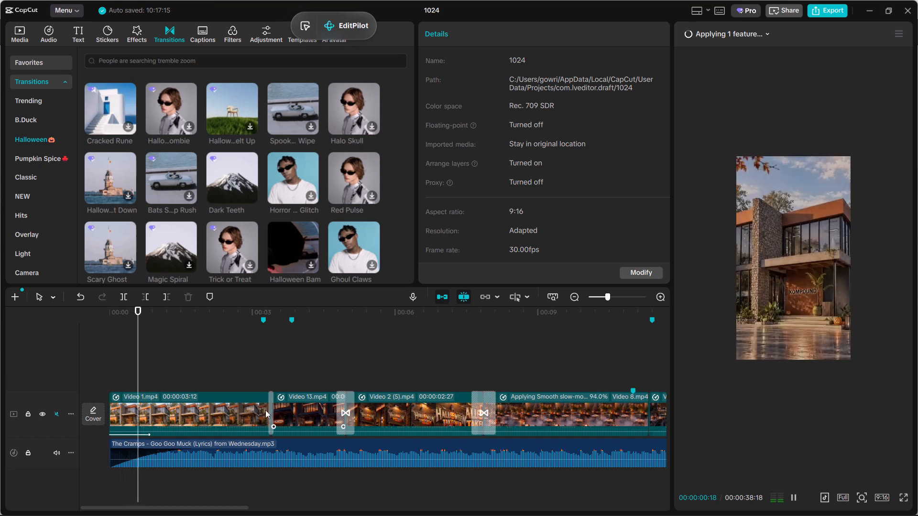
click(233, 407)
click(511, 40)
scroll(497, 195, down, 4)
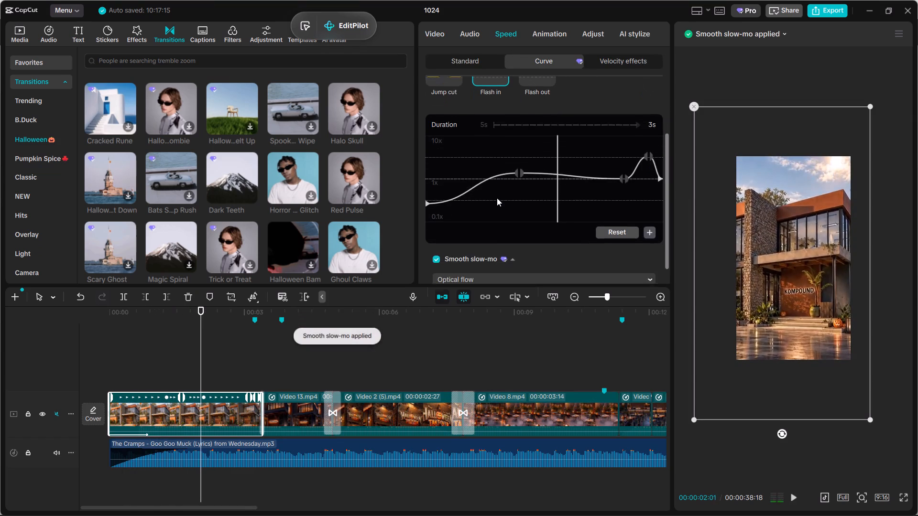
scroll(497, 198, down, 1)
click(221, 370)
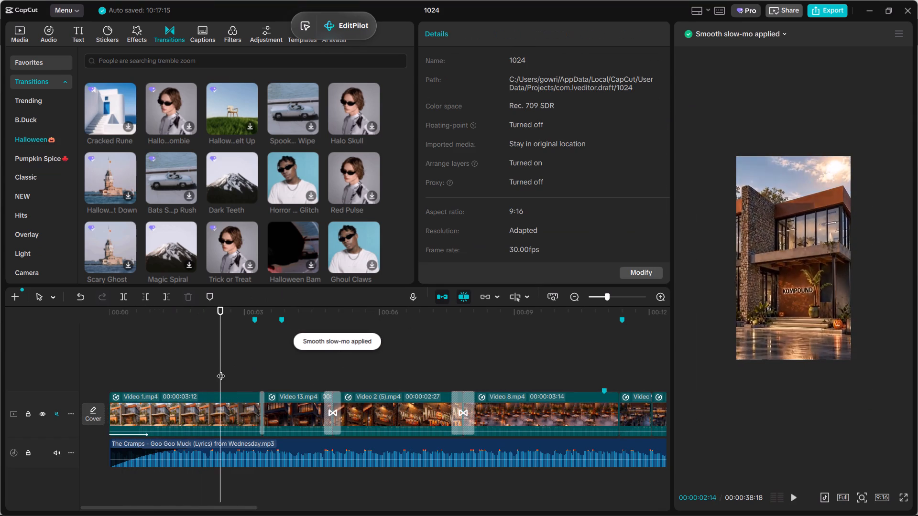
Play the edit from the Video 1 clip through to the Video 5 (1) clip to review its flow.
key(space)
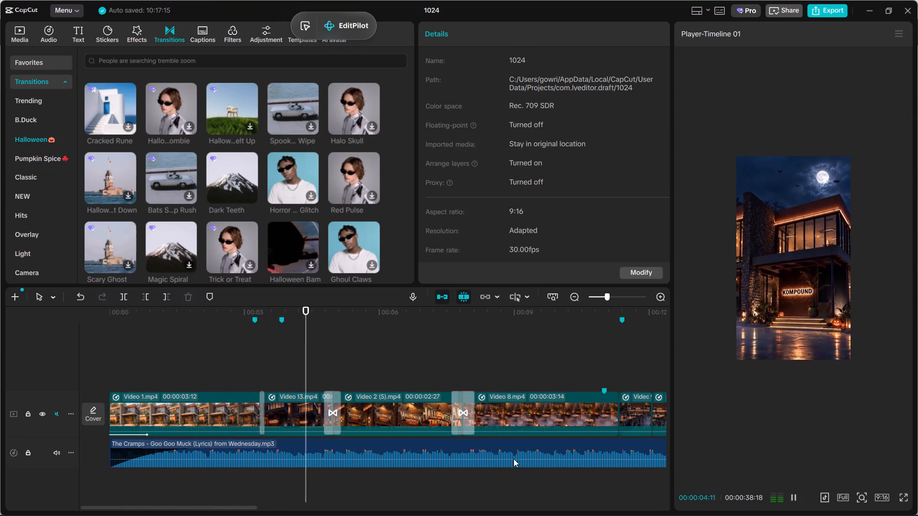
click(242, 376)
key(space)
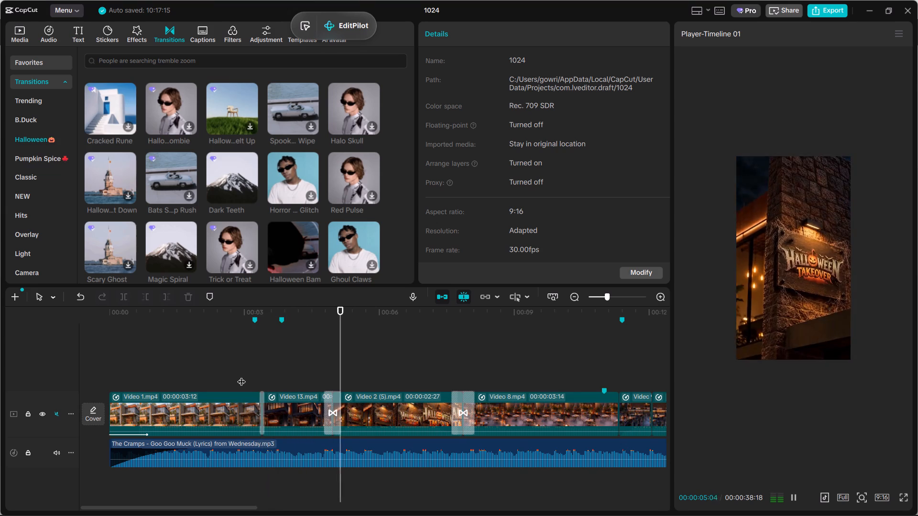
ctrl+scroll(241, 376, up, 6)
ctrl+scroll(241, 376, down, 9)
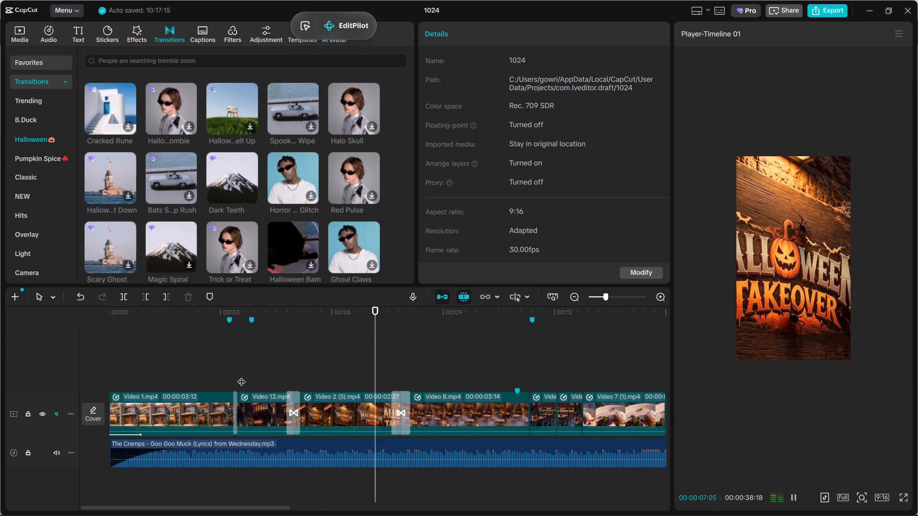
ctrl+scroll(259, 387, down, 1)
ctrl+scroll(384, 311, up, 5)
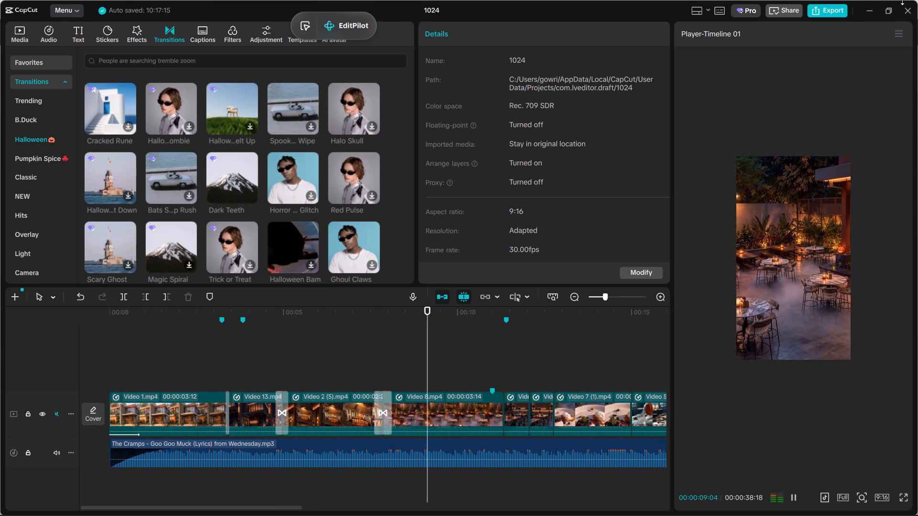
key(space)
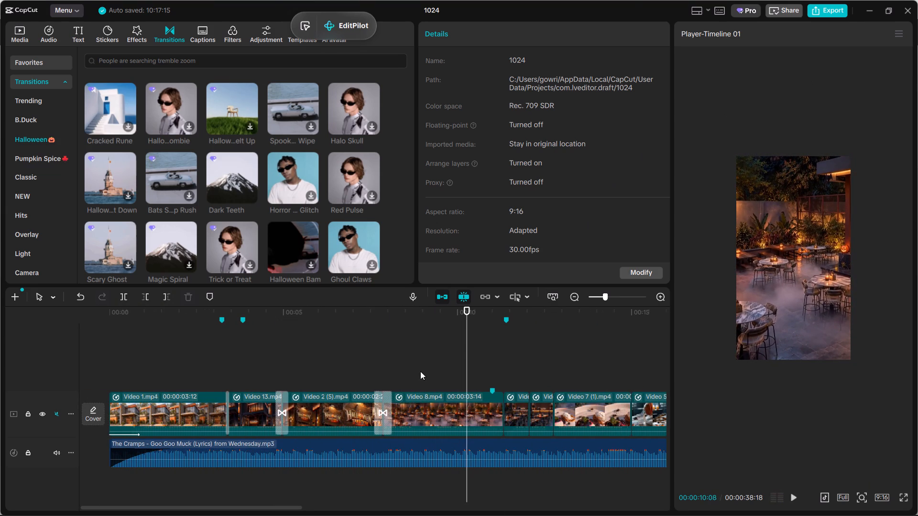
key(space)
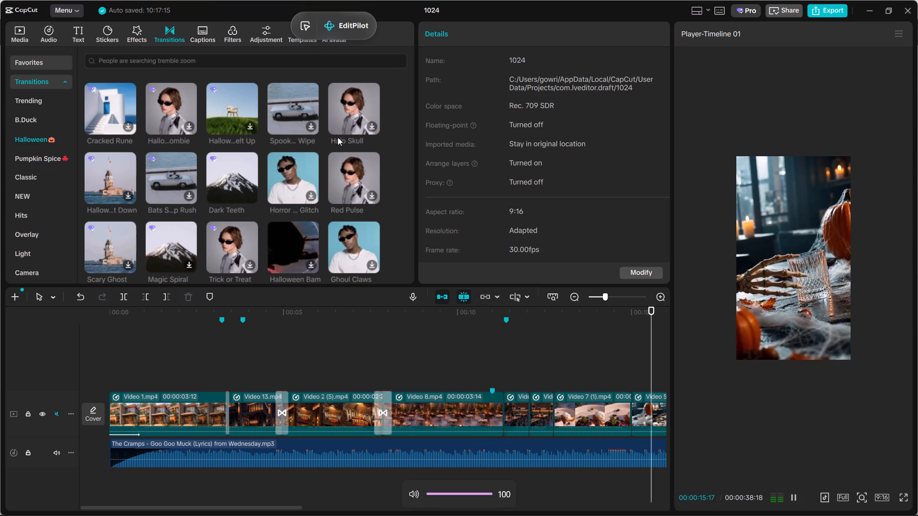
Replay the section from the Video 8 clip through Video 7 (1), checking the cuts around the Video 9 clips.
click(357, 370)
drag(356, 370, 129, 358)
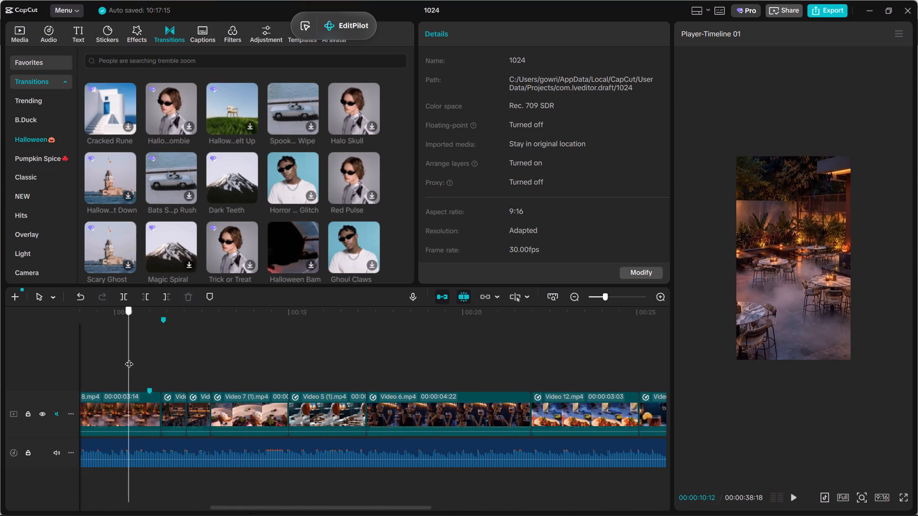
drag(129, 358, 152, 361)
key(space)
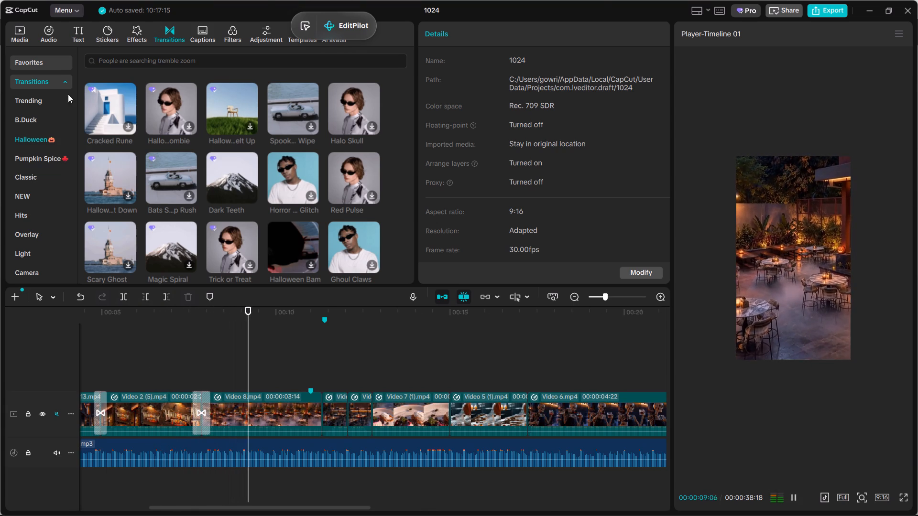
ctrl+scroll(300, 272, up, 1)
ctrl+scroll(340, 395, up, 1)
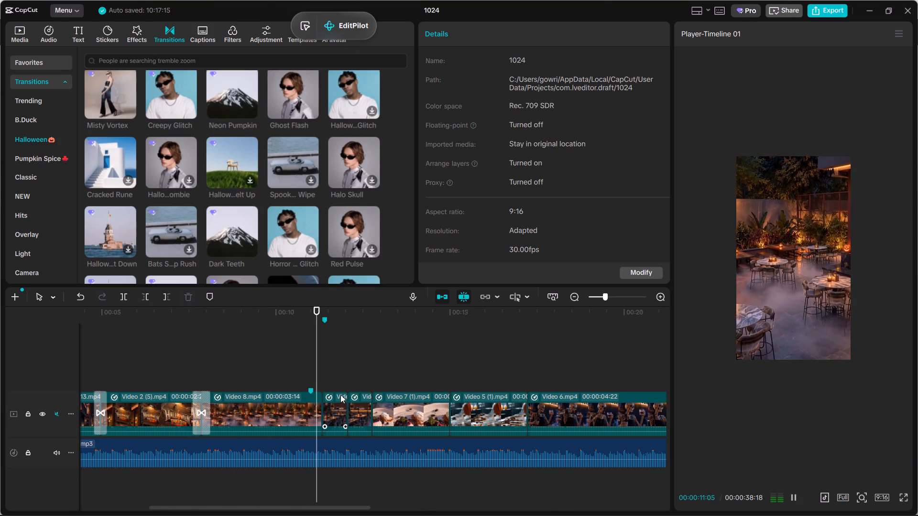
ctrl+scroll(340, 395, up, 2)
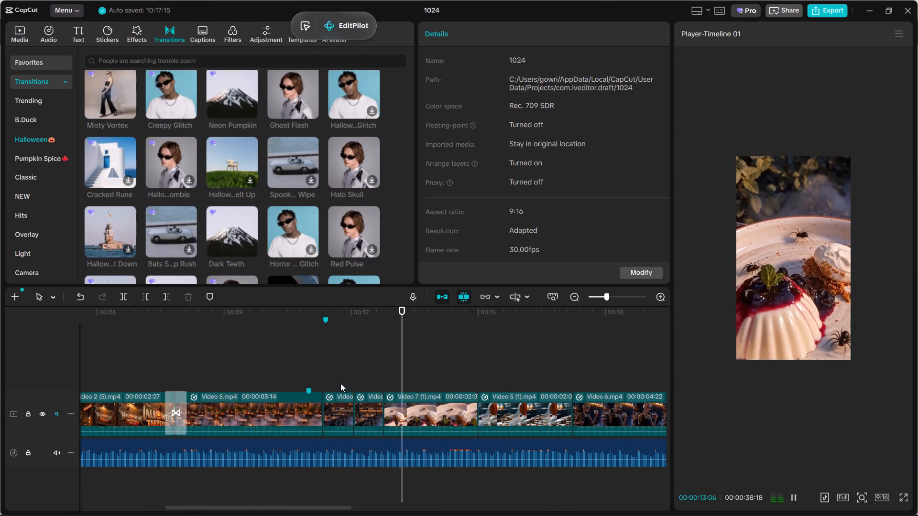
click(334, 373)
drag(334, 373, 312, 376)
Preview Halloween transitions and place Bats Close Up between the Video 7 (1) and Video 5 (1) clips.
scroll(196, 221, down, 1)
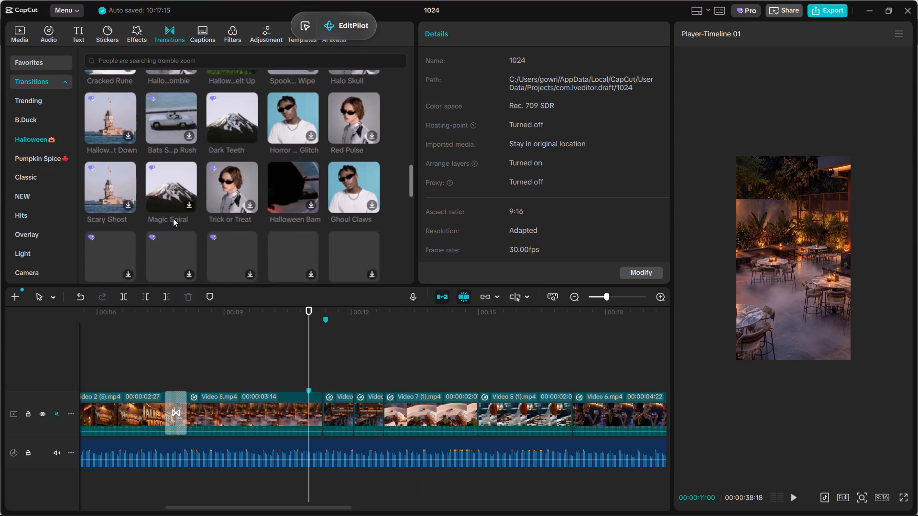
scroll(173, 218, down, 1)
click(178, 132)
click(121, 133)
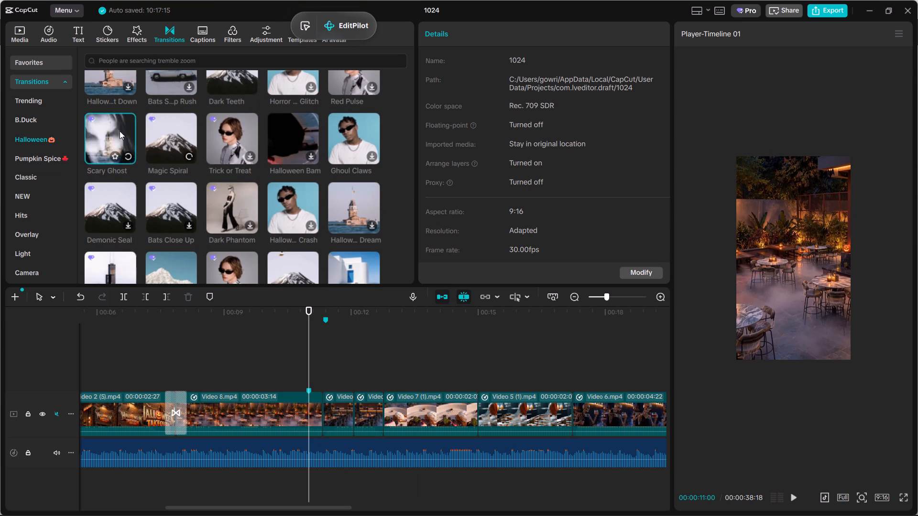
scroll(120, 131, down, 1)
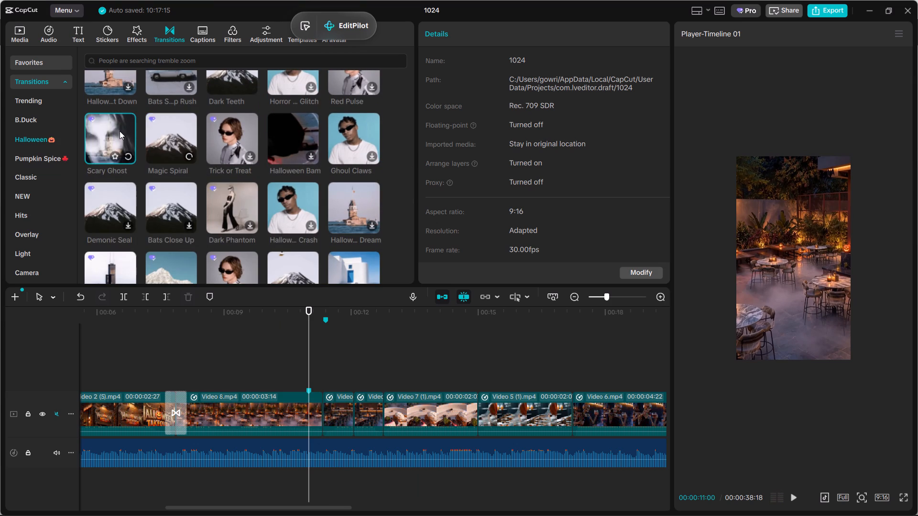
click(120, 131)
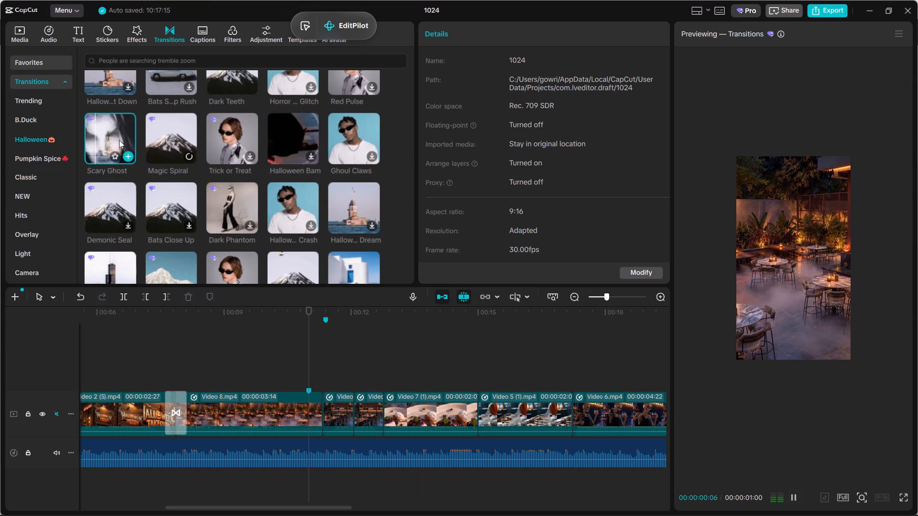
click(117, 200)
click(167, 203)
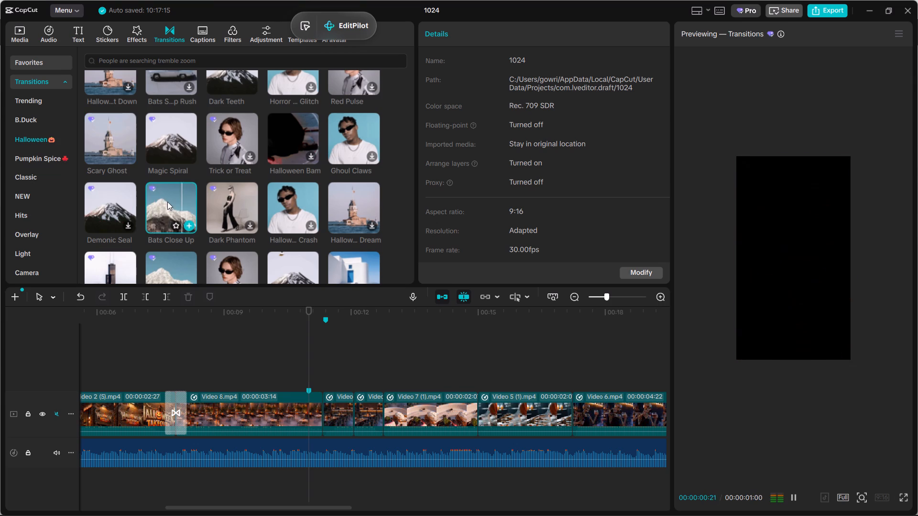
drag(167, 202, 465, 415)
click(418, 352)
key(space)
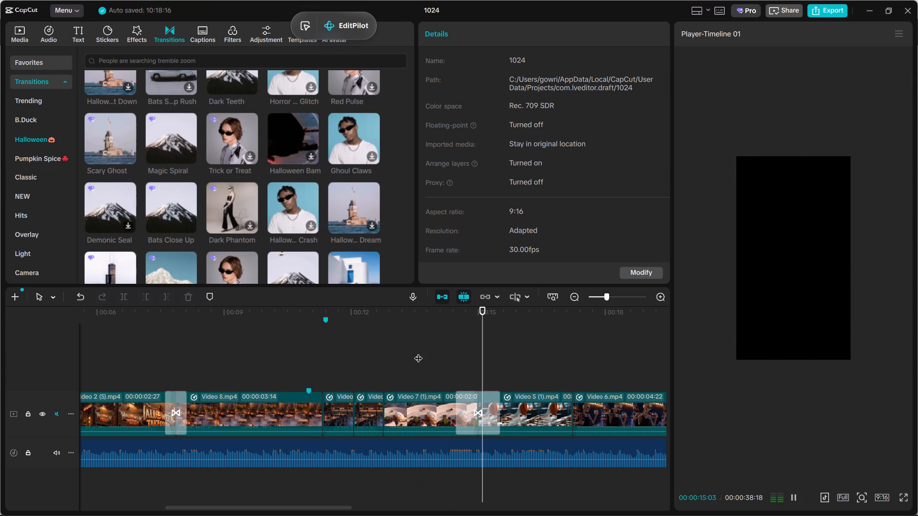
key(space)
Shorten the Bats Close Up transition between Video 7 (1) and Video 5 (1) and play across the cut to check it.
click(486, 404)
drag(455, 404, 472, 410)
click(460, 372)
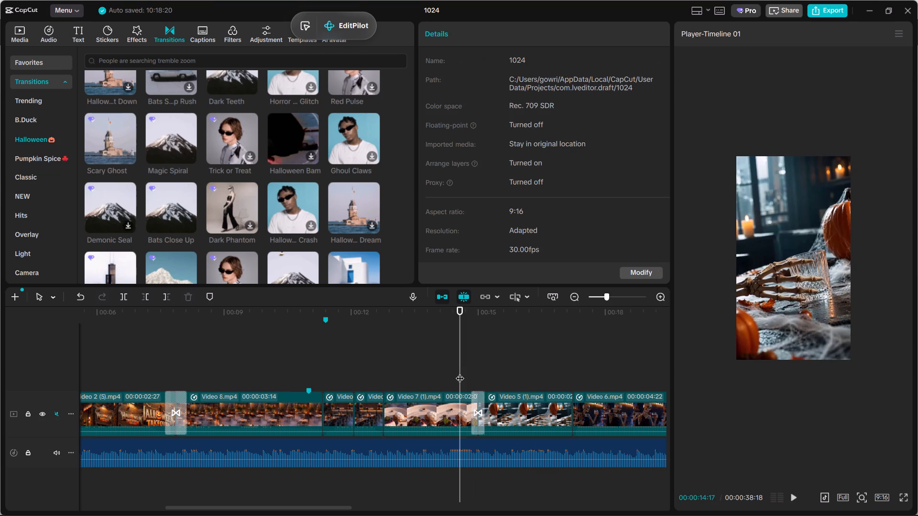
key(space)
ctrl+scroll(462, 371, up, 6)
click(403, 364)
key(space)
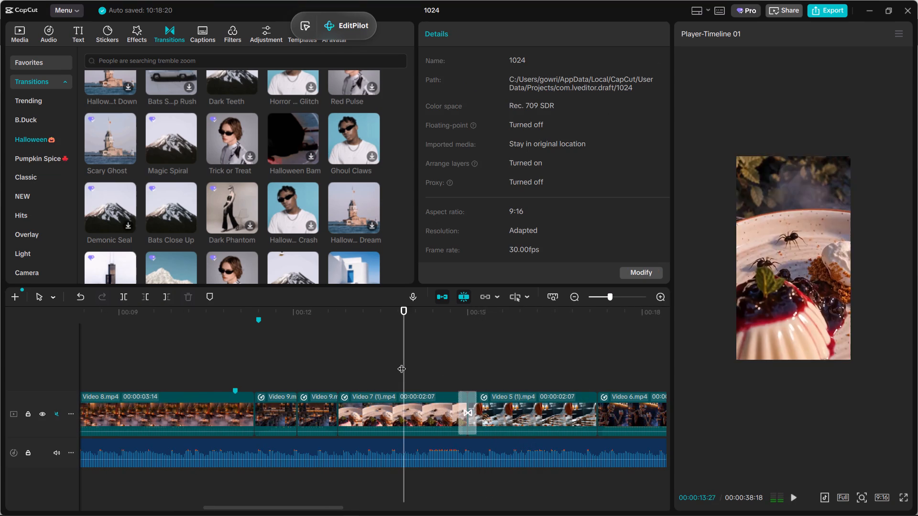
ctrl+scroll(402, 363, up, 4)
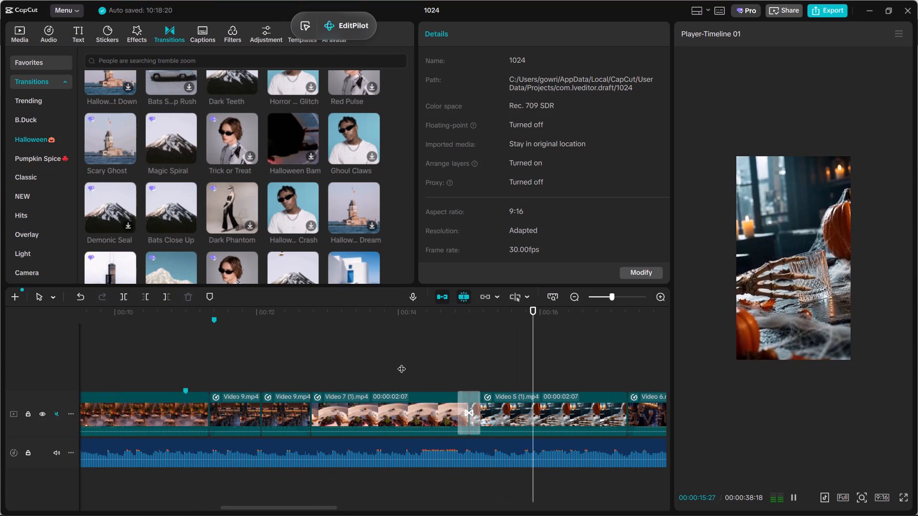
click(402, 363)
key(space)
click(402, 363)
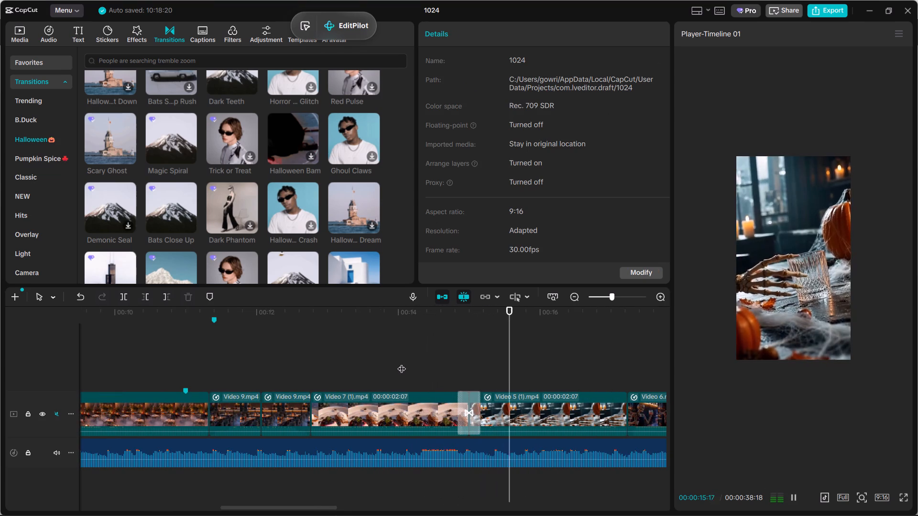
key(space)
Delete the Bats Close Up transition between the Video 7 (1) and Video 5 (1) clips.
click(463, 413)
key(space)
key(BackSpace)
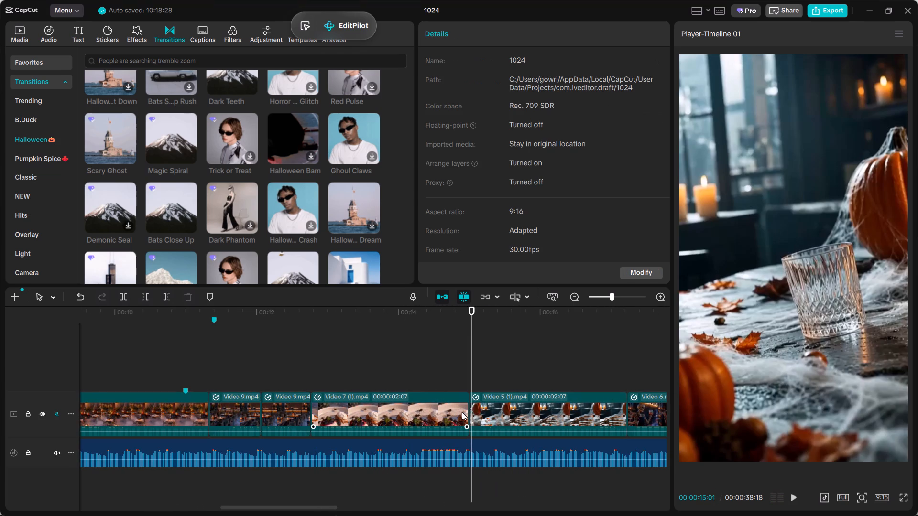
Preview other Halloween transitions, including Spooky Season, and add Halloween Blend Into Dream between the Video 7 (1) and Video 5 (1) clips.
ctrl+scroll(479, 433, down, 1)
click(159, 212)
scroll(159, 212, down, 1)
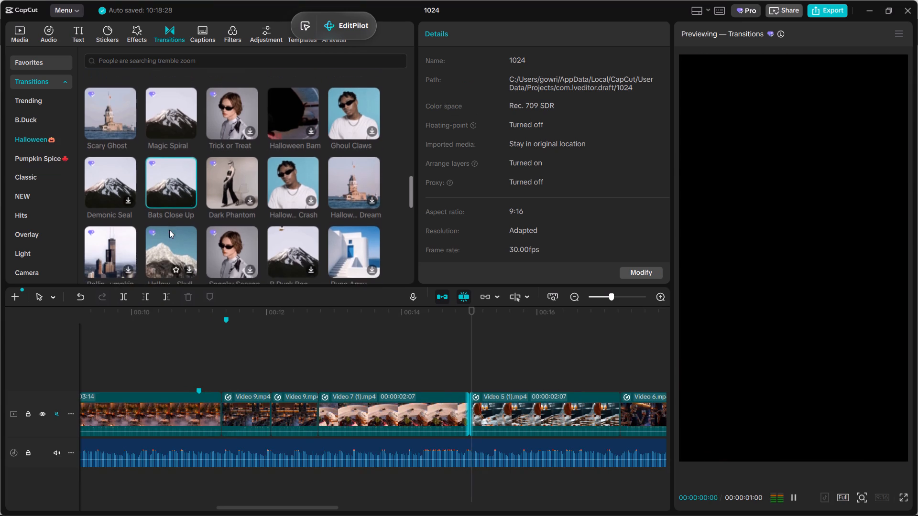
scroll(169, 230, down, 1)
click(173, 243)
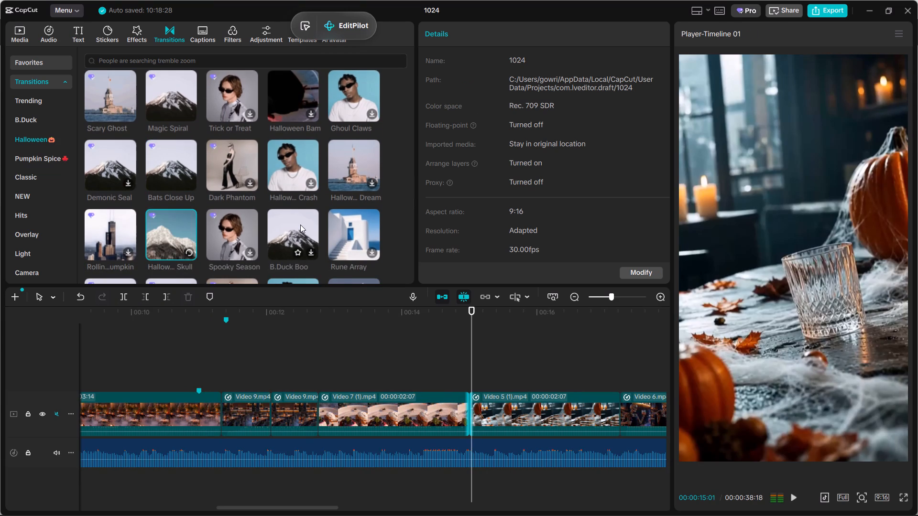
click(300, 225)
click(230, 229)
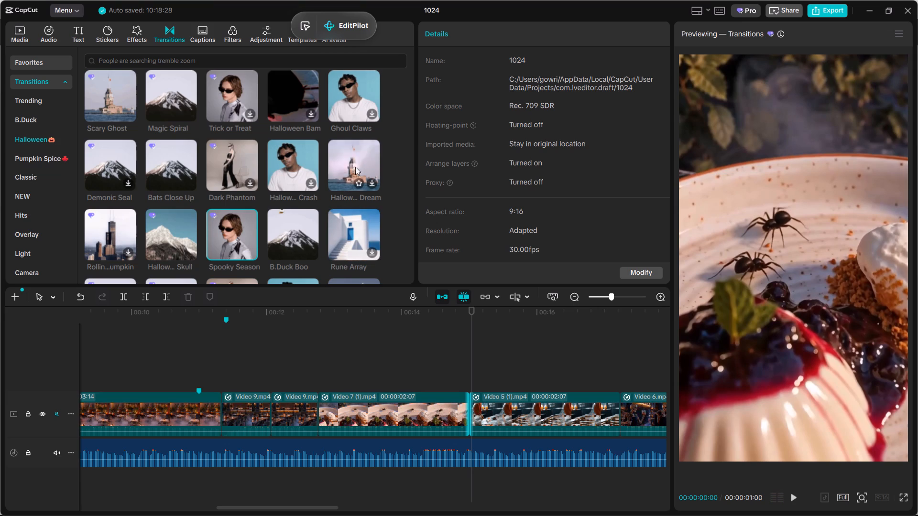
click(367, 161)
drag(366, 161, 446, 384)
scroll(457, 279, down, 1)
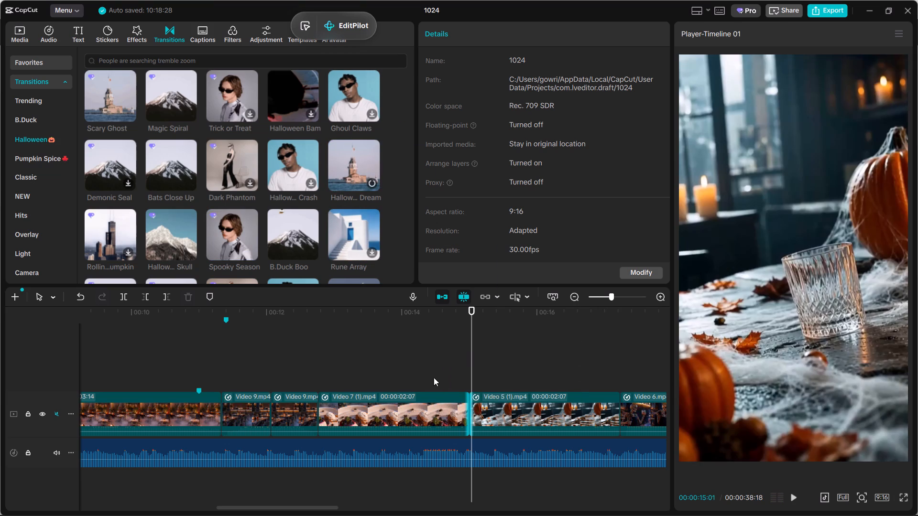
click(402, 353)
click(340, 161)
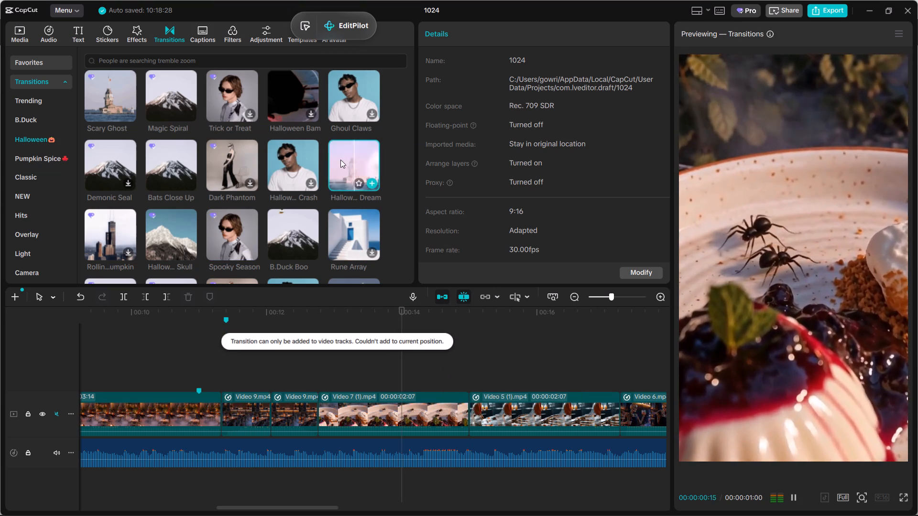
drag(340, 160, 470, 398)
Set the Halloween Blend Into Dream transition's duration to 0.6 s.
click(510, 107)
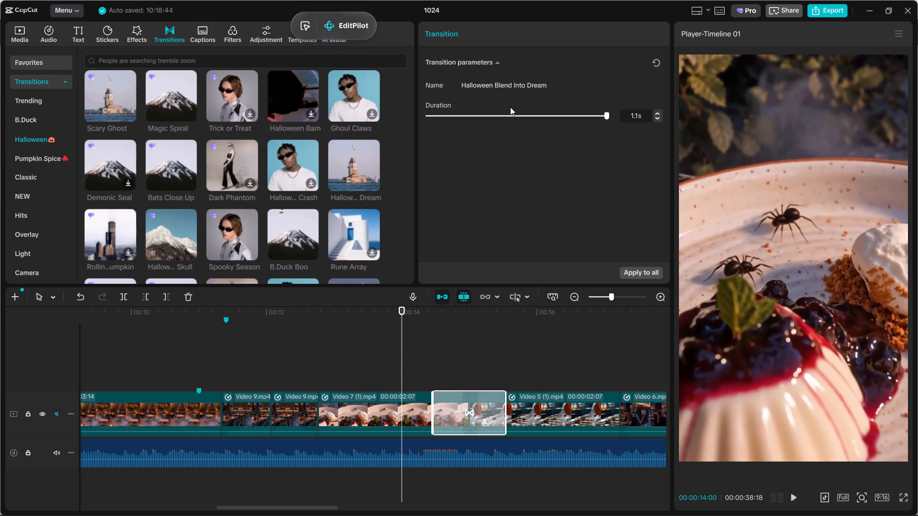
click(525, 118)
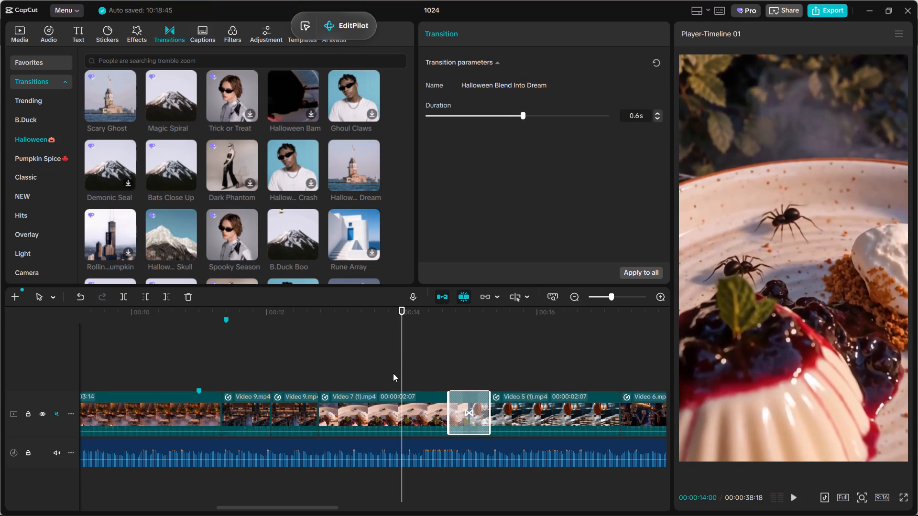